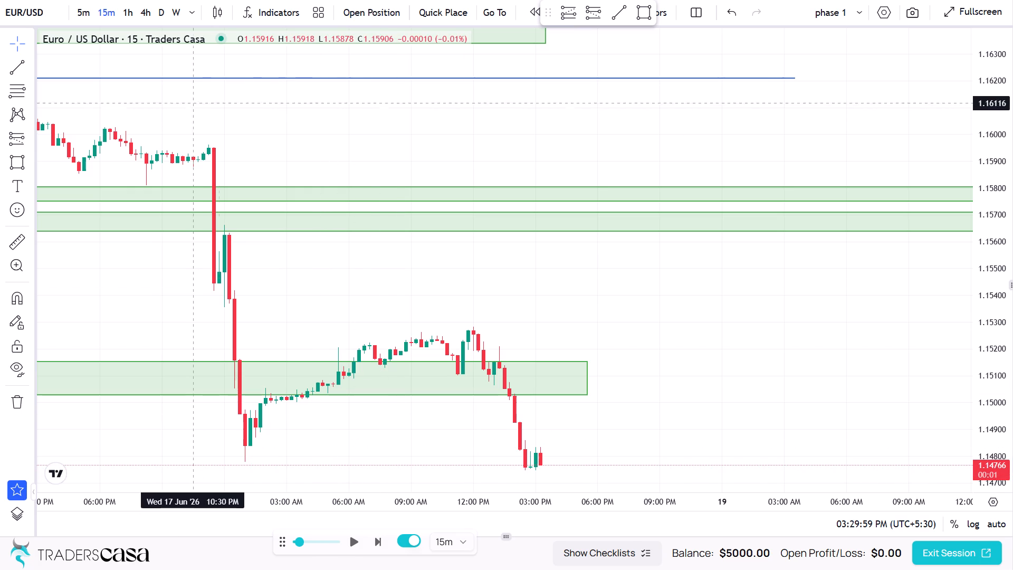
pyautogui.scroll(1, 322, 243)
pyautogui.scroll(-7, 326, 246)
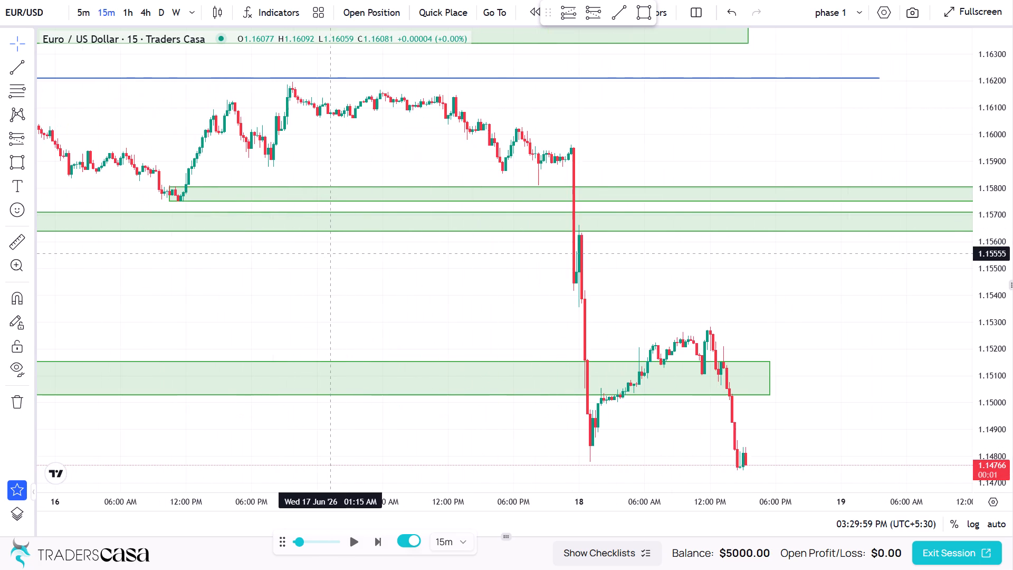
pyautogui.scroll(9, 331, 254)
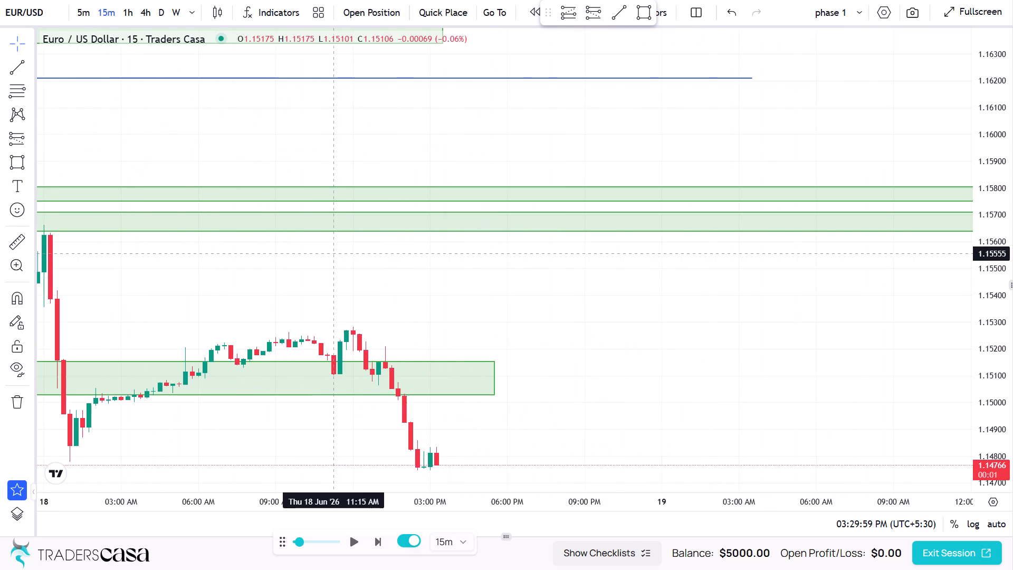
# Draw a rectangle zone from the 18 June 12:00 AM candle to about 01:30 AM on 19 June, between about 1.15658 and 1.15365.
pyautogui.moveTo(212, 277); pyautogui.dragTo(391, 307)
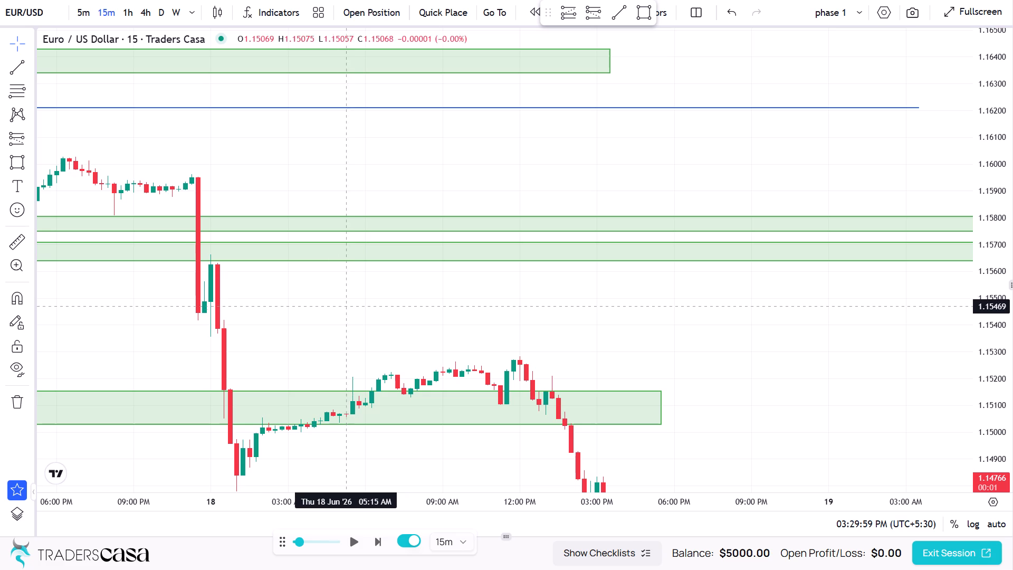
pyautogui.moveTo(300, 316); pyautogui.dragTo(381, 318)
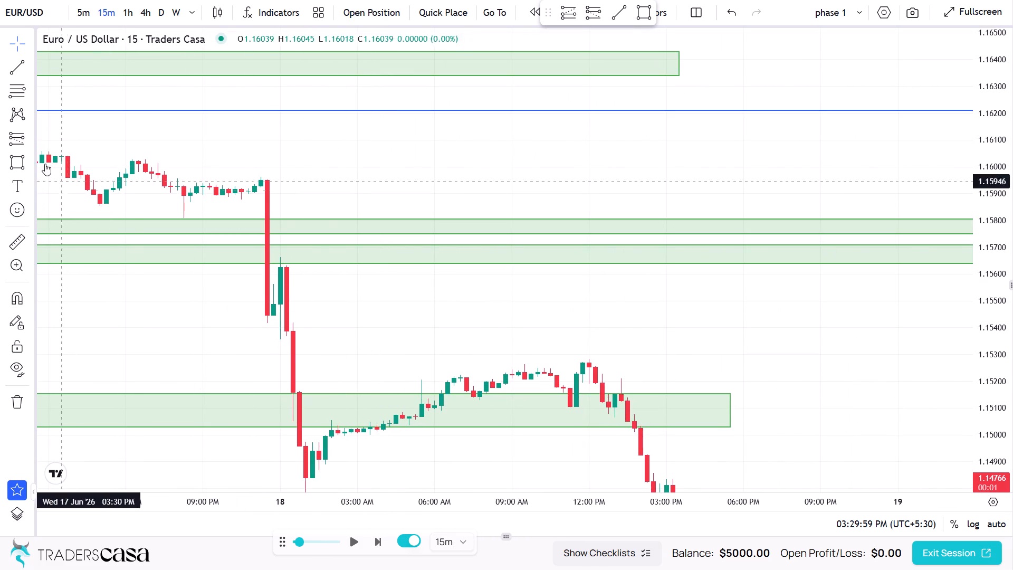
pyautogui.click(22, 160)
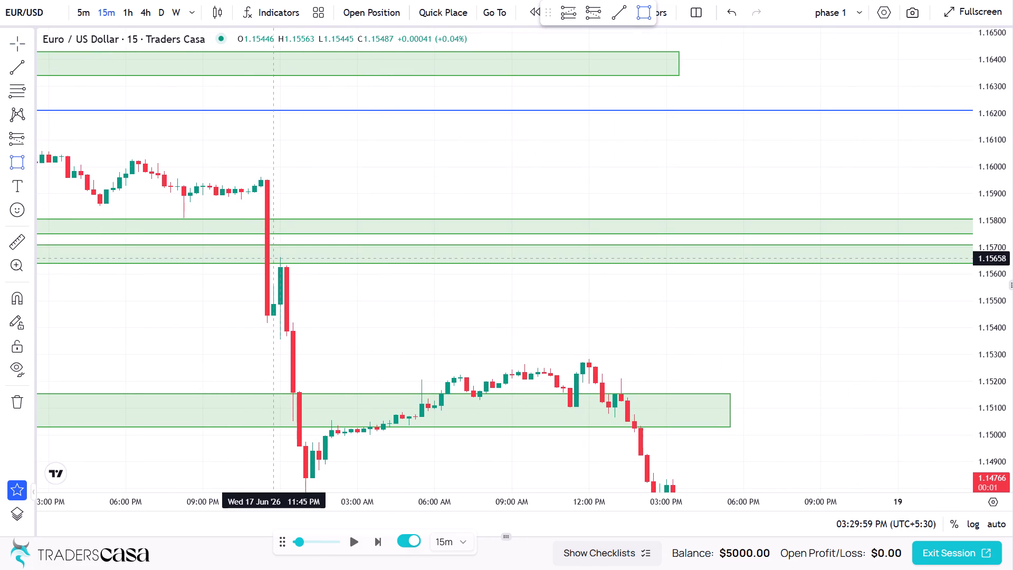
pyautogui.click(280, 258)
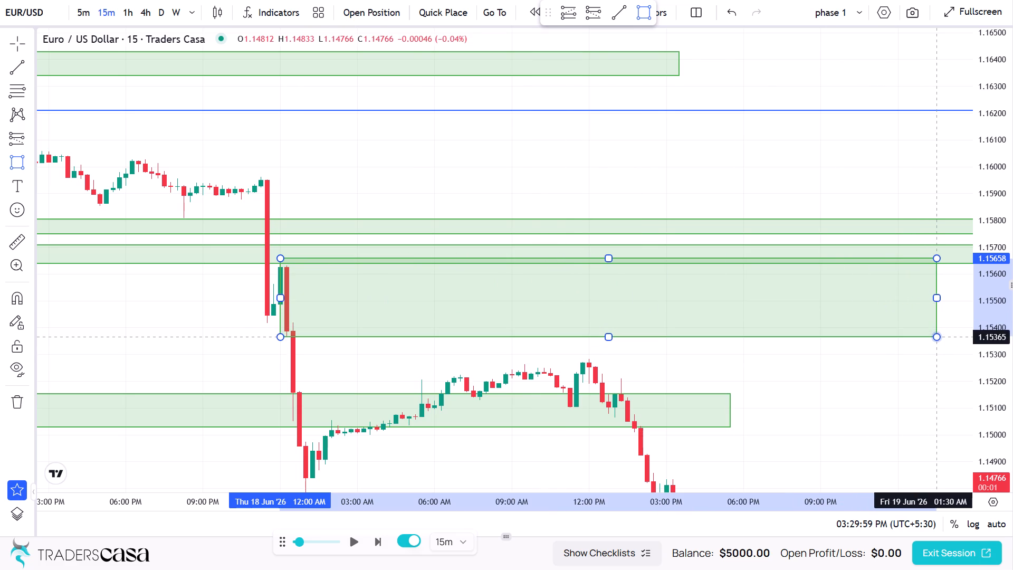
pyautogui.click(937, 337)
pyautogui.click(857, 399)
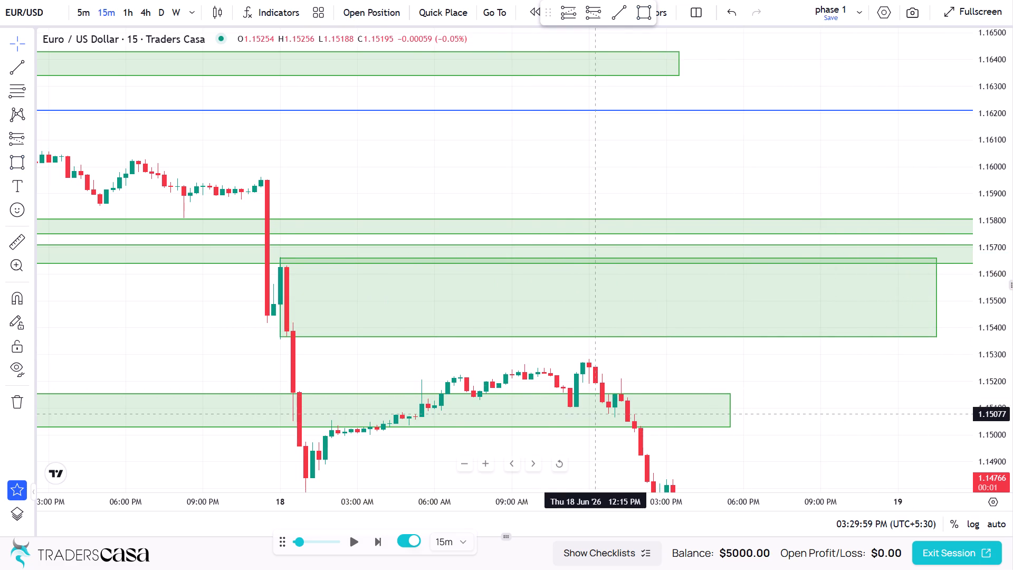
# Advance the replay by fifteen 15-minute candles, to 07:14:59 PM on 18 June.
pyautogui.scroll(-3, 598, 414)
pyautogui.moveTo(852, 355); pyautogui.dragTo(490, 425)
pyautogui.moveTo(481, 412); pyautogui.dragTo(481, 409)
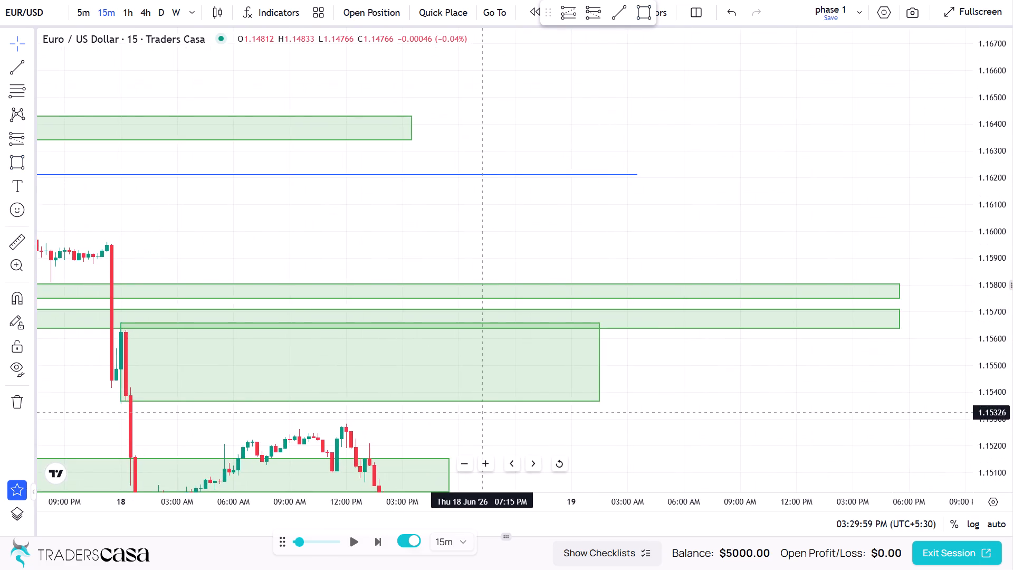
pyautogui.moveTo(481, 409); pyautogui.dragTo(665, 136)
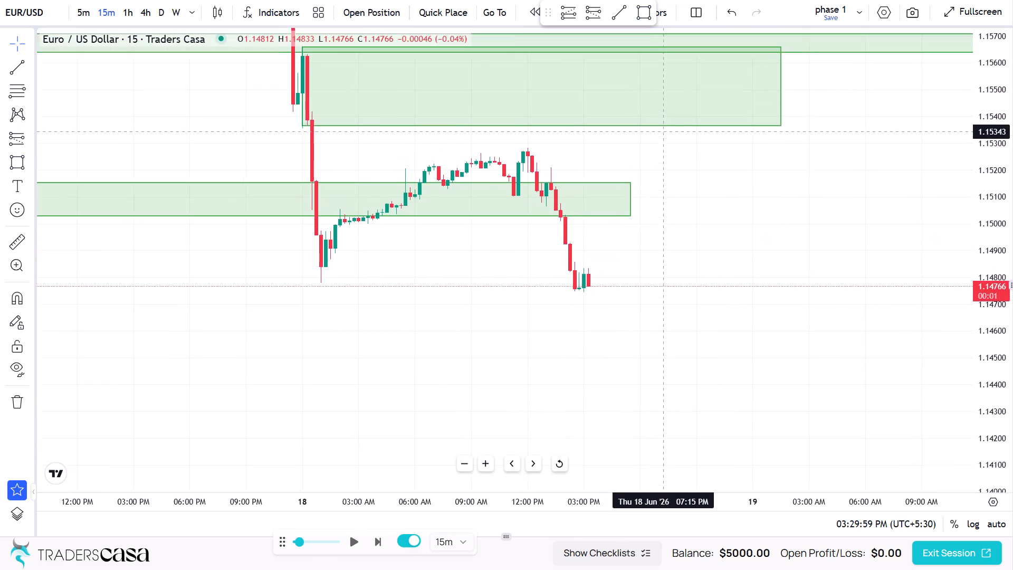
pyautogui.moveTo(665, 136); pyautogui.dragTo(670, 163)
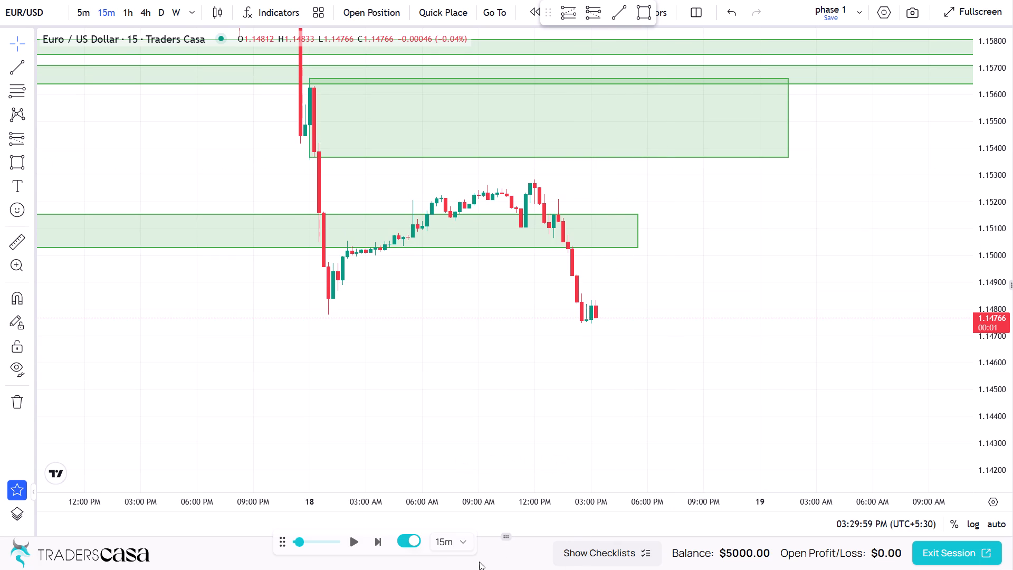
pyautogui.tripleClick(378, 544)
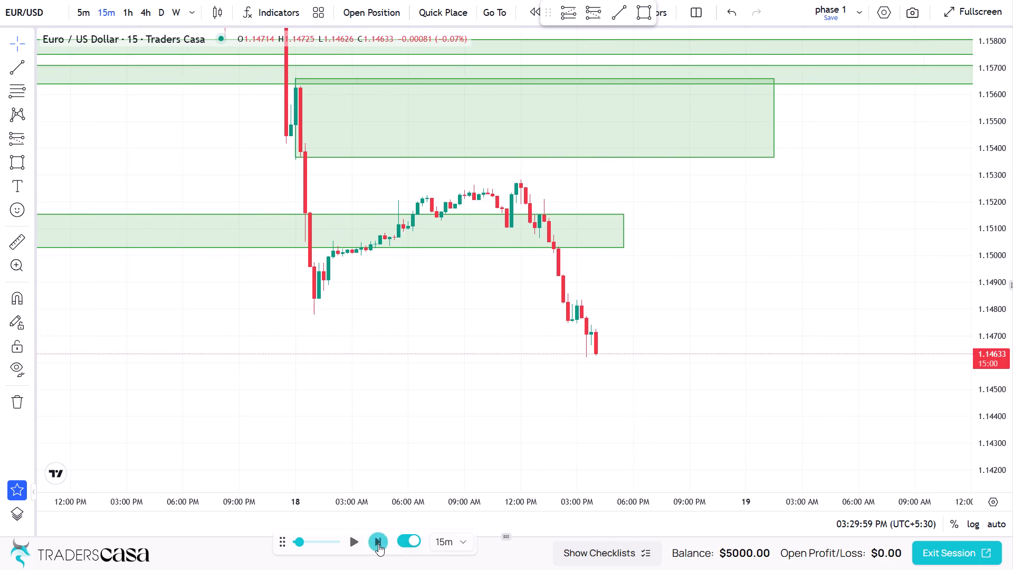
pyautogui.tripleClick(378, 544)
pyautogui.tripleClick(378, 544)
pyautogui.tripleClick(378, 544)
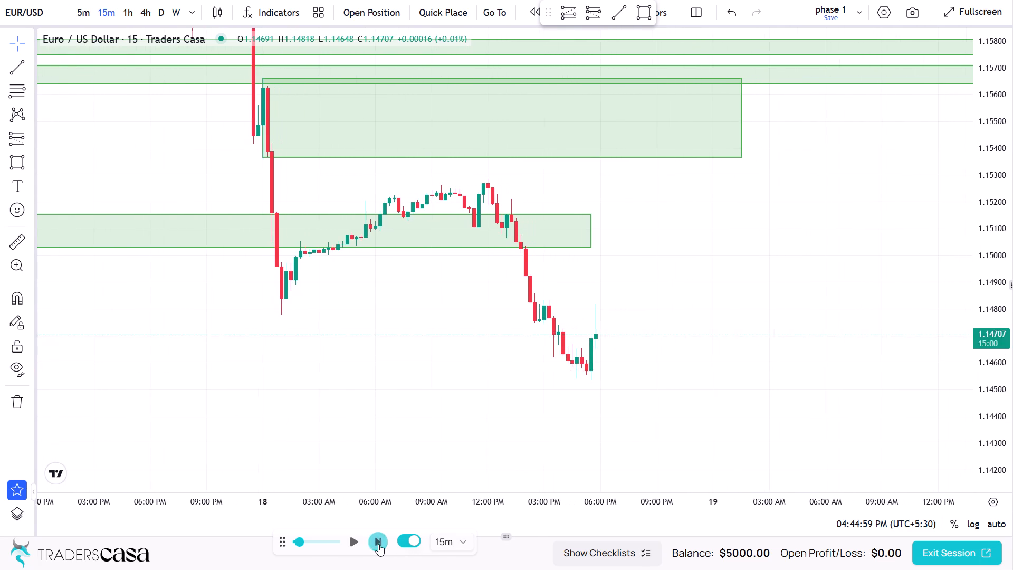
pyautogui.tripleClick(378, 544)
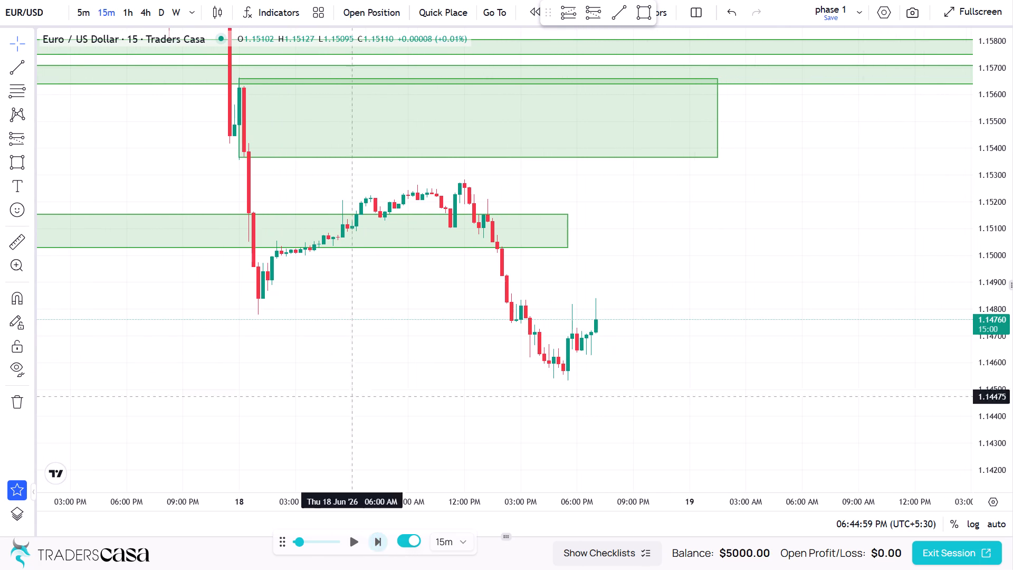
# Draw a rectangle zone from the 18 June 11:45 AM swing high to about 07:00 AM on 19 June, between about 1.15272 and 1.15178.
pyautogui.click(16, 166)
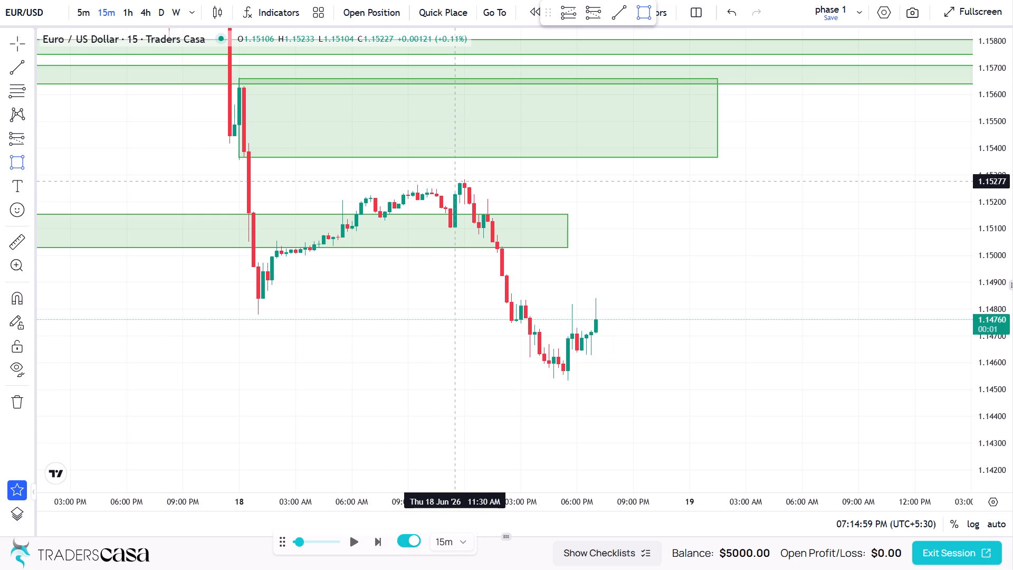
pyautogui.click(460, 182)
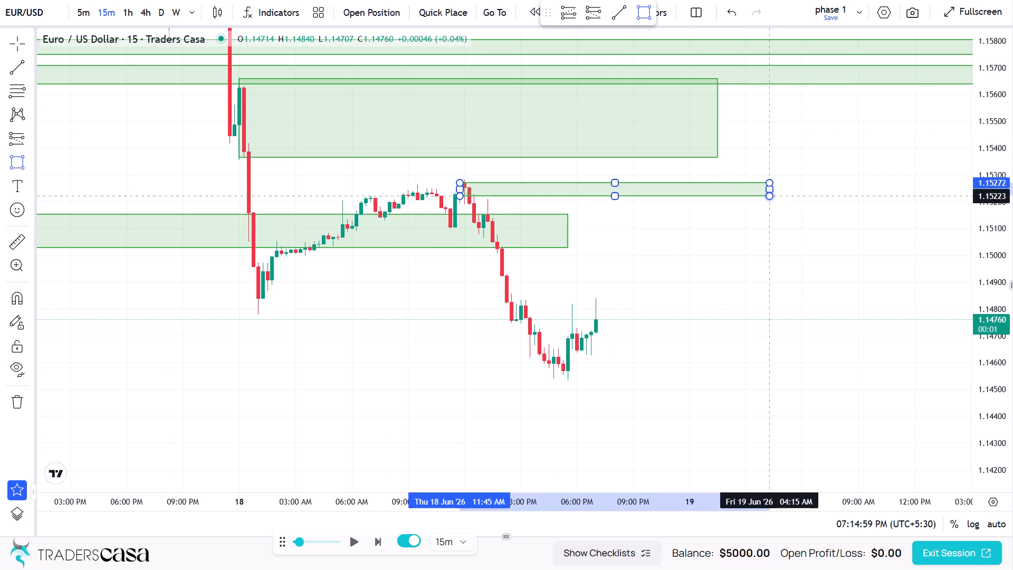
pyautogui.click(823, 207)
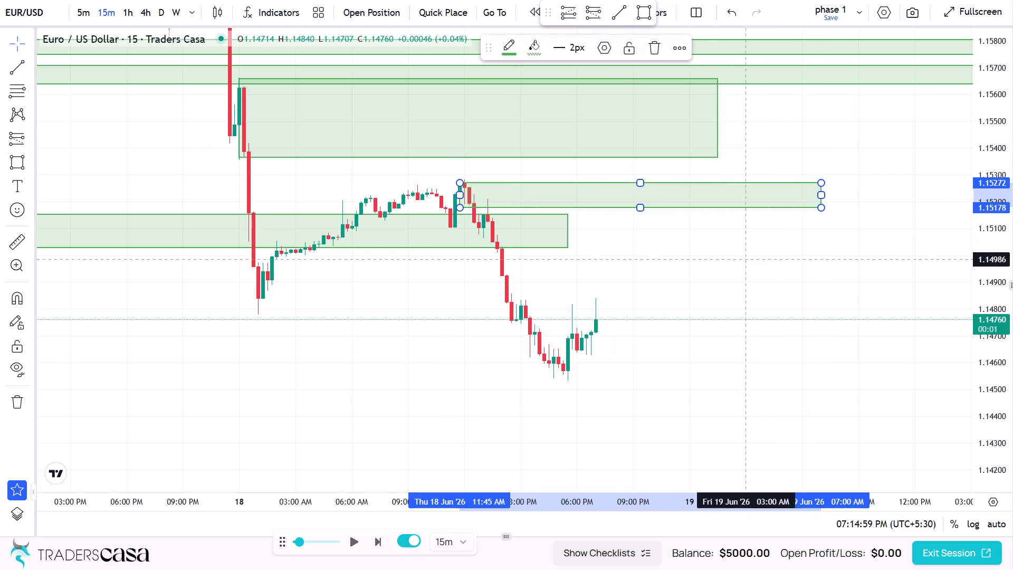
pyautogui.click(676, 277)
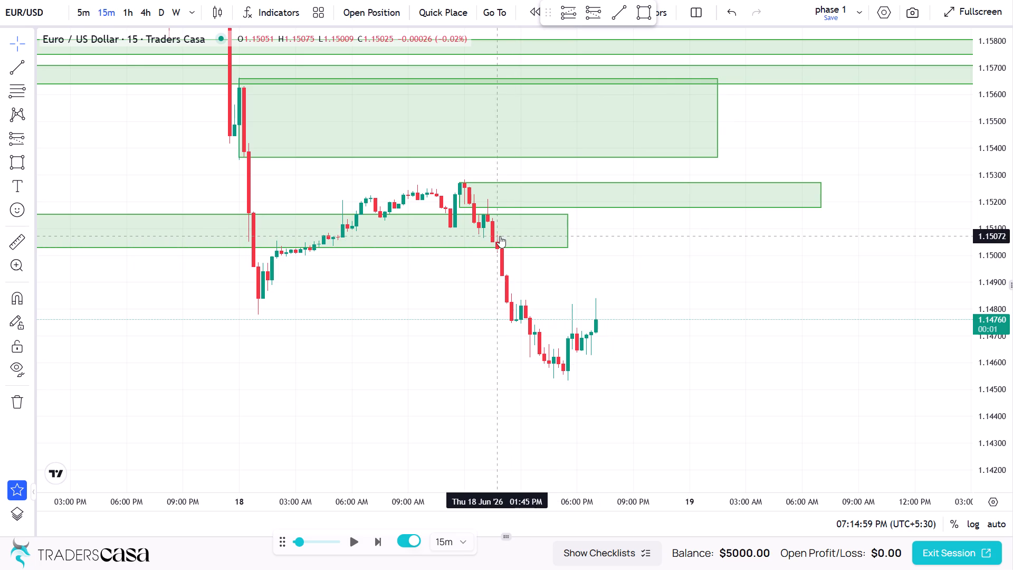
# Delete the older demand zone between 1.15152 and 1.15028 that starts on 11 June.
pyautogui.click(562, 249)
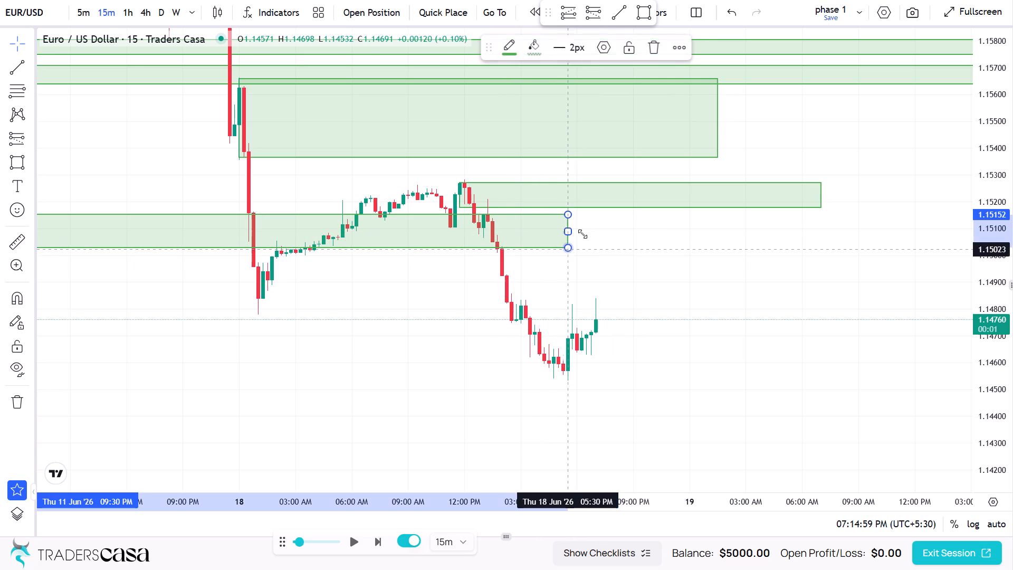
pyautogui.scroll(-6, 604, 241)
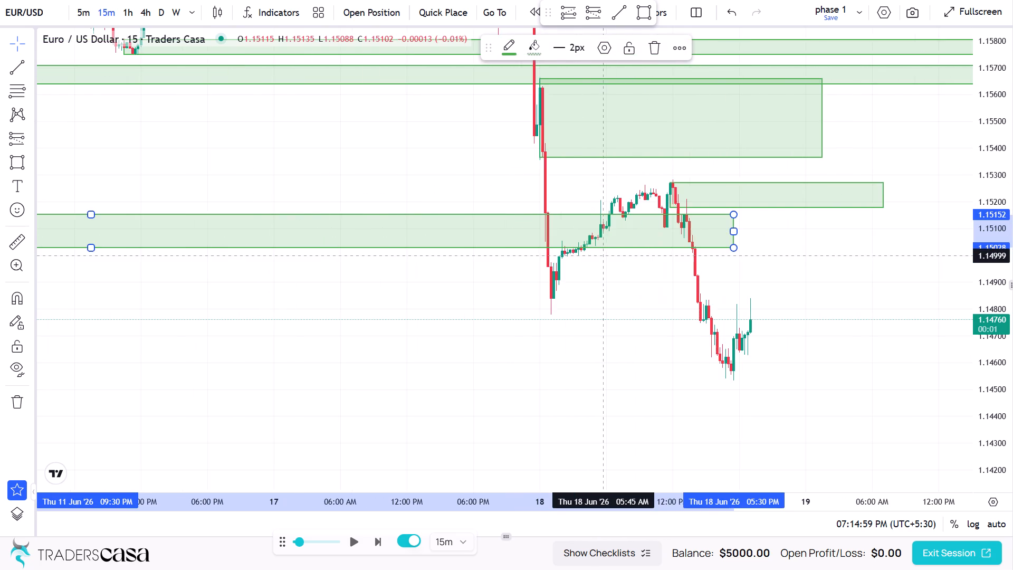
pyautogui.scroll(-5, 604, 255)
pyautogui.scroll(1, 604, 255)
pyautogui.scroll(-6, 604, 255)
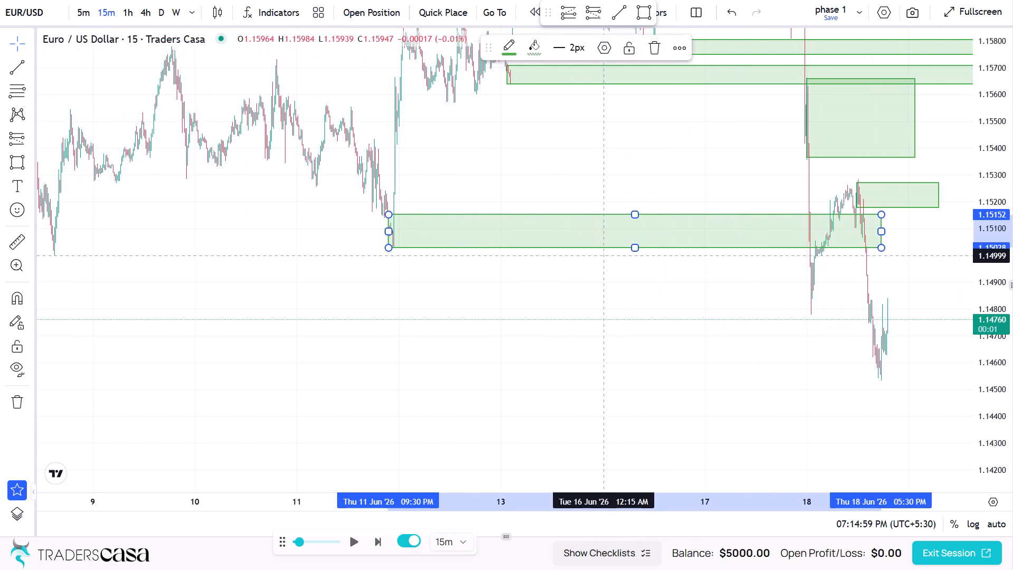
pyautogui.scroll(-1, 604, 255)
pyautogui.scroll(11, 604, 255)
pyautogui.scroll(-1, 604, 255)
pyautogui.scroll(5, 604, 255)
pyautogui.scroll(-1, 604, 255)
pyautogui.scroll(2, 604, 255)
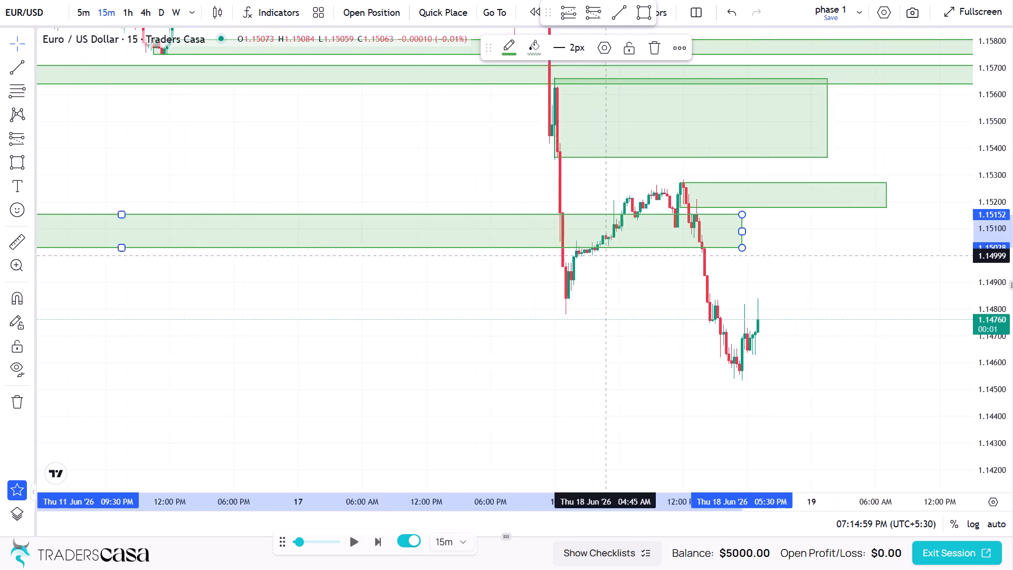
pyautogui.scroll(4, 604, 255)
pyautogui.scroll(-1, 604, 255)
pyautogui.scroll(4, 604, 255)
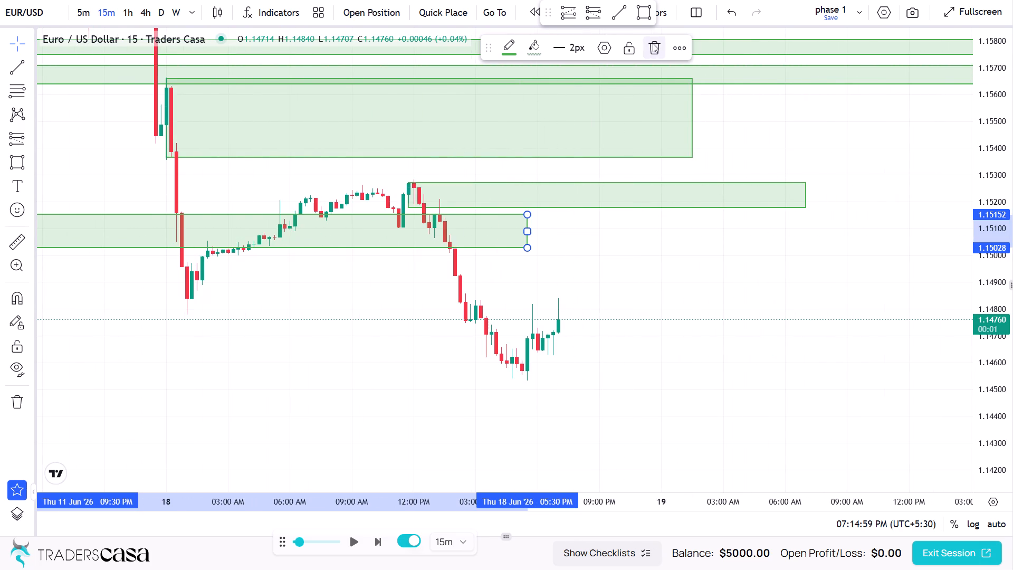
pyautogui.click(653, 43)
# Extend the end of the 1.15658–1.15365 zone to about 12:45 PM on 19 June.
pyautogui.scroll(1, 468, 270)
pyautogui.scroll(-2, 468, 270)
pyautogui.scroll(2, 468, 270)
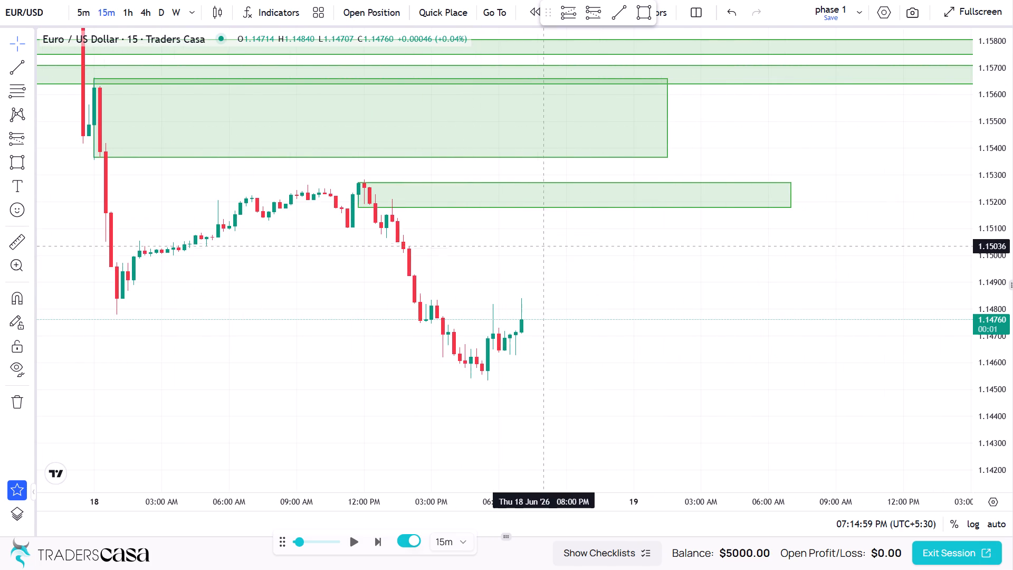
pyautogui.moveTo(557, 242); pyautogui.dragTo(458, 256)
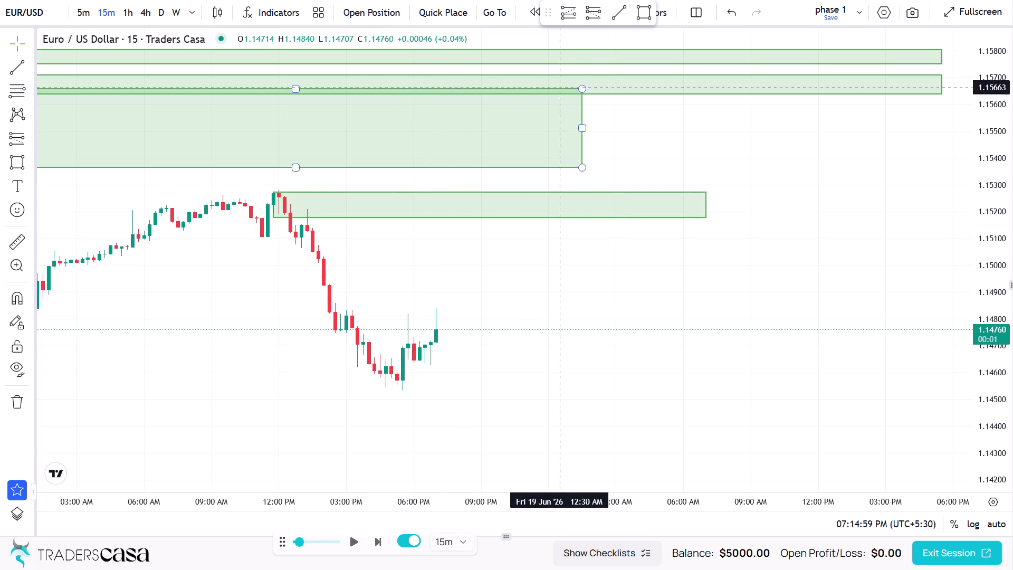
pyautogui.moveTo(581, 127); pyautogui.dragTo(618, 129)
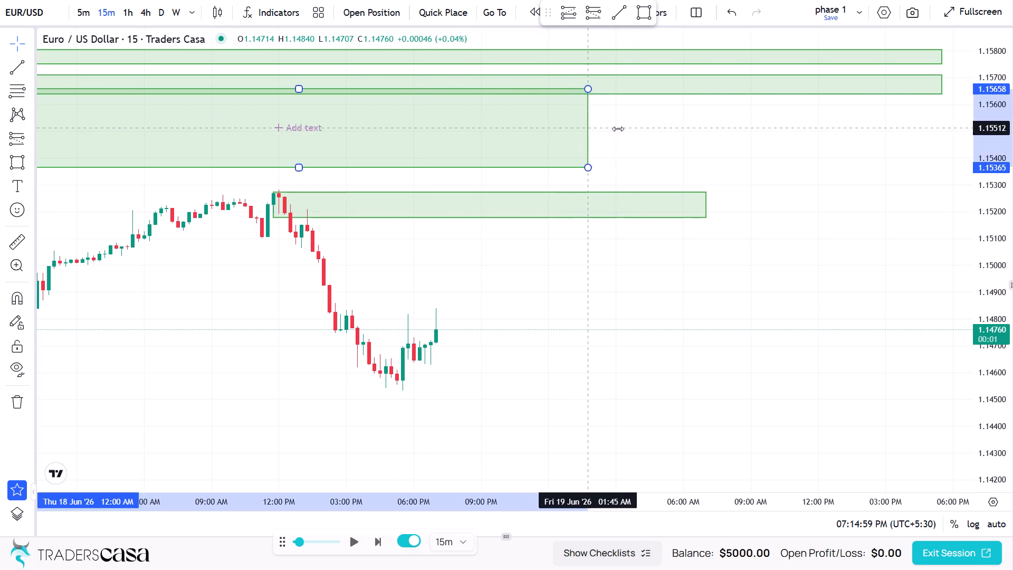
pyautogui.moveTo(618, 129); pyautogui.dragTo(836, 133)
pyautogui.click(772, 214)
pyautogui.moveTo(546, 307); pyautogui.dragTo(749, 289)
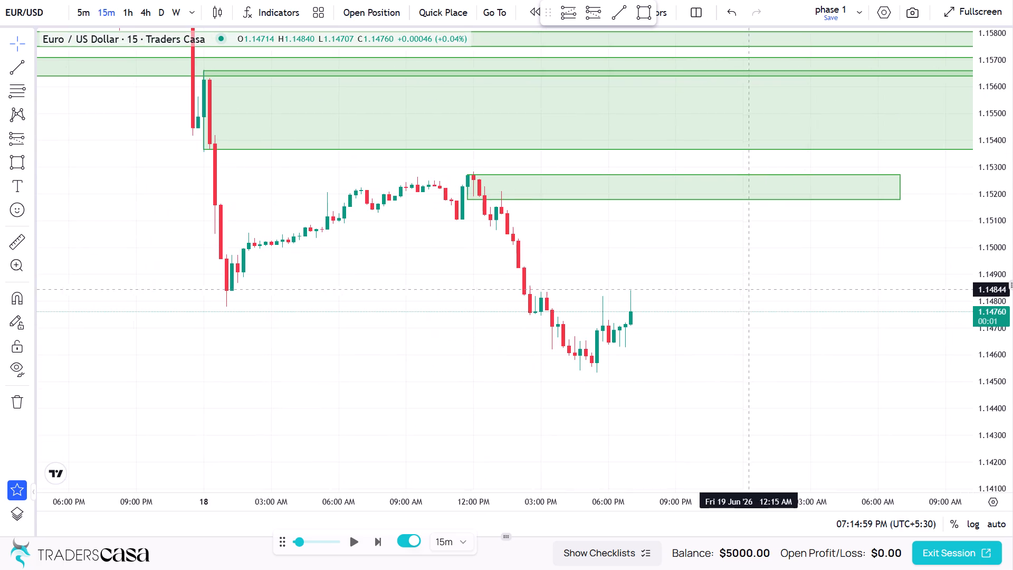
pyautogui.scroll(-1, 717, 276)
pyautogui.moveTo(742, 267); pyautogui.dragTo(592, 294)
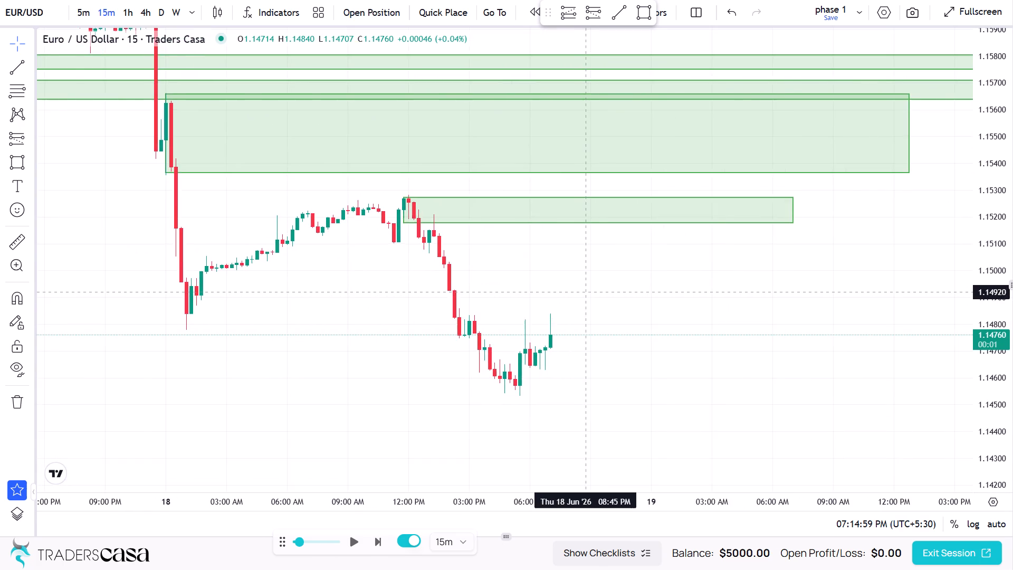
# Advance the replay by eighty-four 15-minute candles, to 04:14:59 PM on 19 June.
pyautogui.scroll(4, 587, 291)
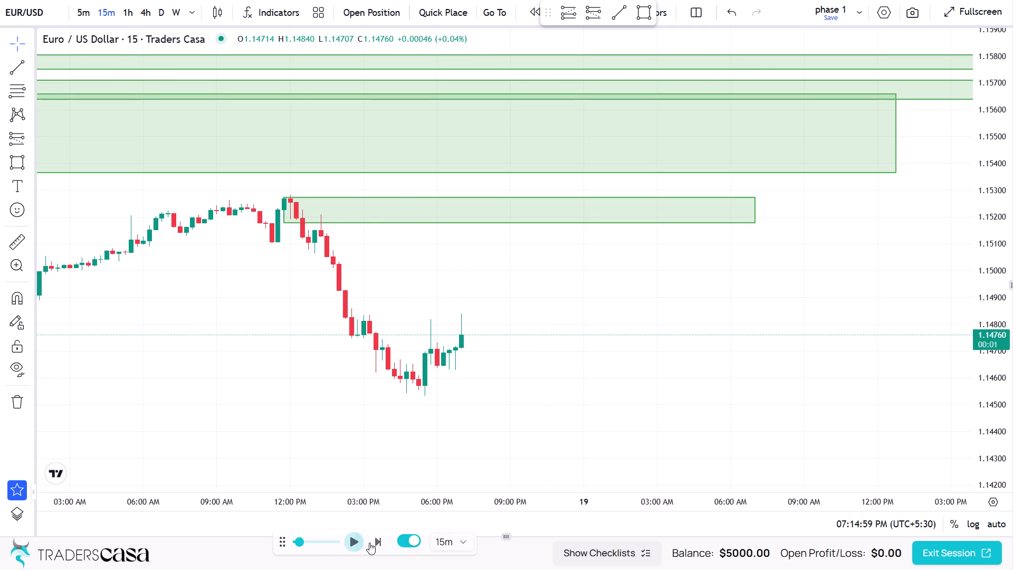
pyautogui.tripleClick(369, 543)
pyautogui.tripleClick(369, 543)
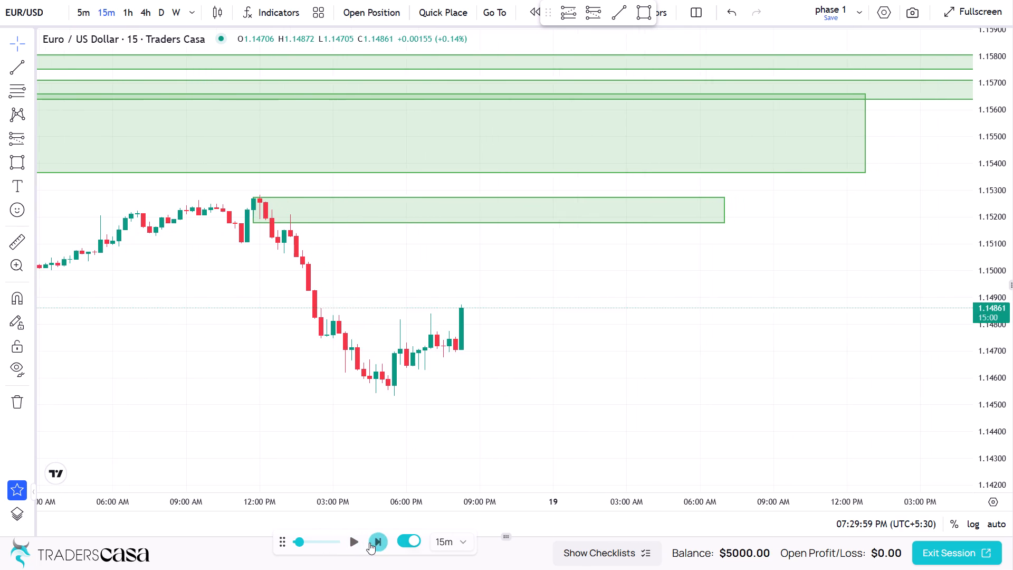
pyautogui.tripleClick(369, 543)
pyautogui.tripleClick(369, 543)
pyautogui.tripleClick(369, 543)
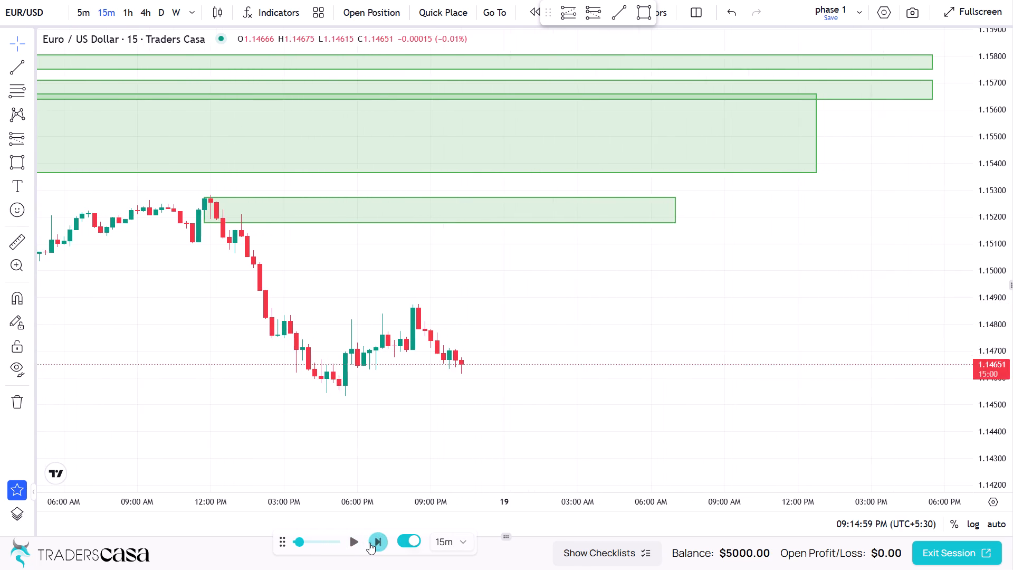
pyautogui.tripleClick(369, 543)
pyautogui.tripleClick(369, 543)
pyautogui.tripleClick(369, 543)
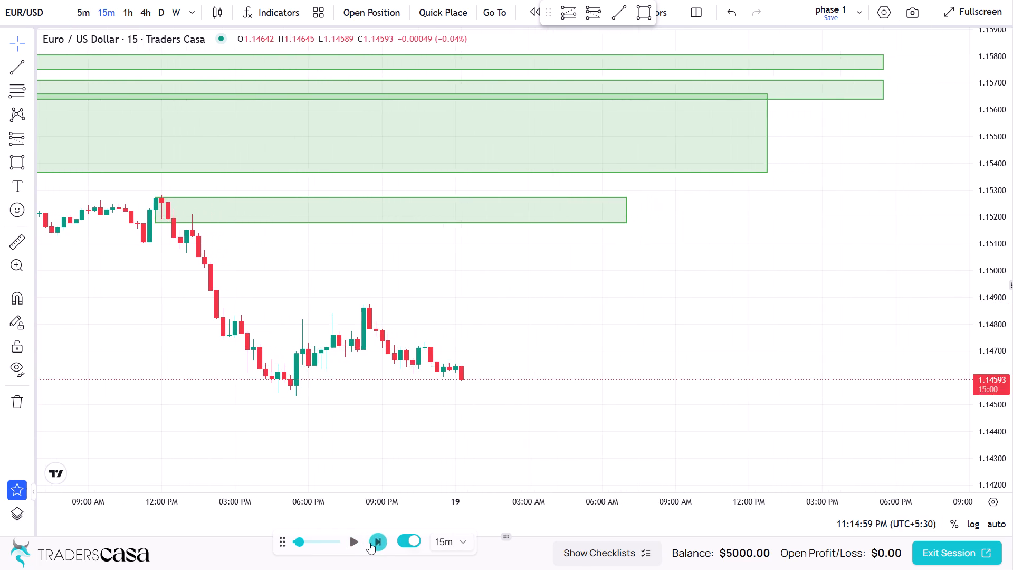
pyautogui.tripleClick(369, 543)
pyautogui.tripleClick(369, 543)
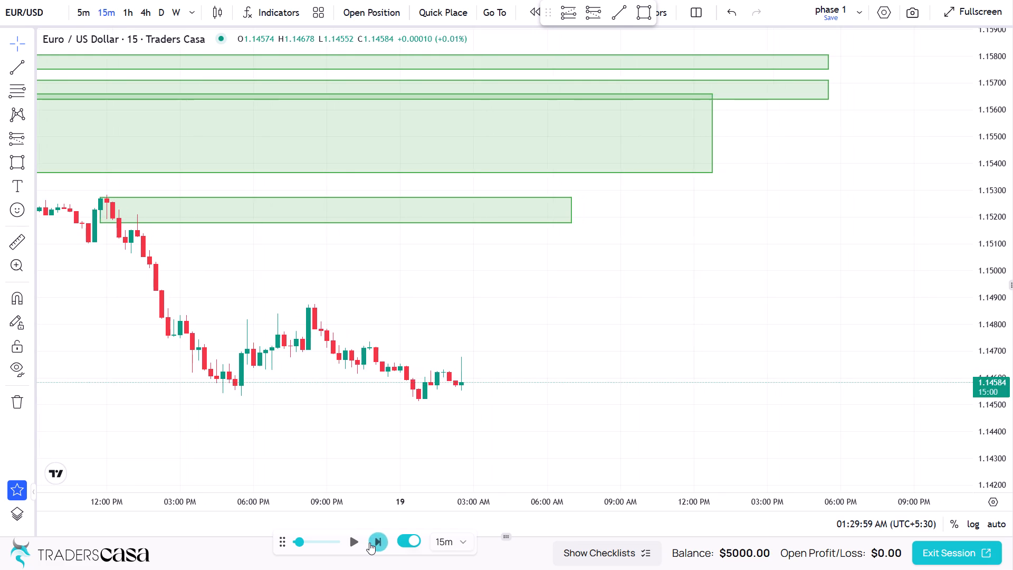
pyautogui.tripleClick(369, 543)
pyautogui.tripleClick(369, 543)
pyautogui.doubleClick(369, 543)
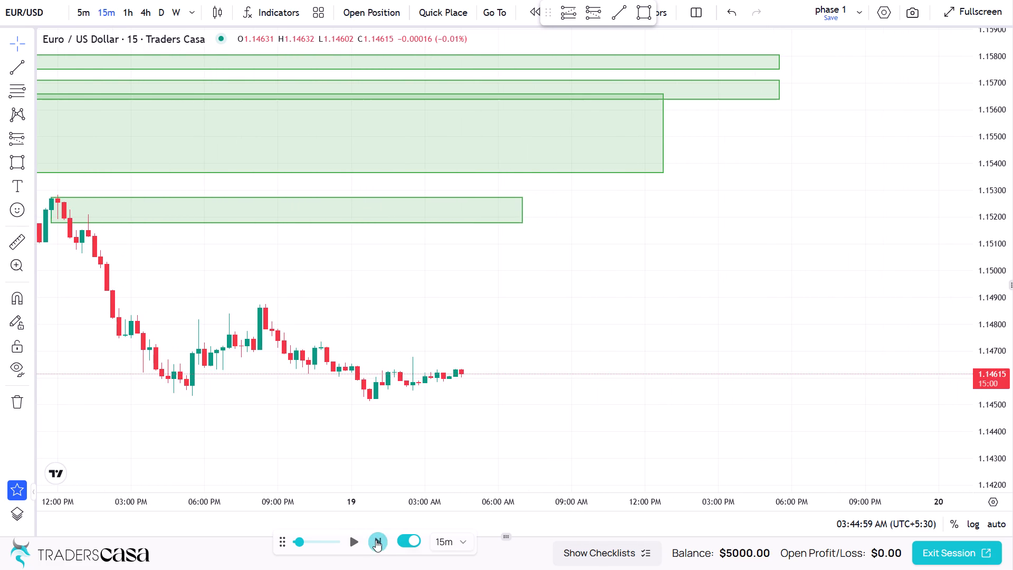
pyautogui.tripleClick(379, 538)
pyautogui.tripleClick(379, 538)
pyautogui.tripleClick(379, 538)
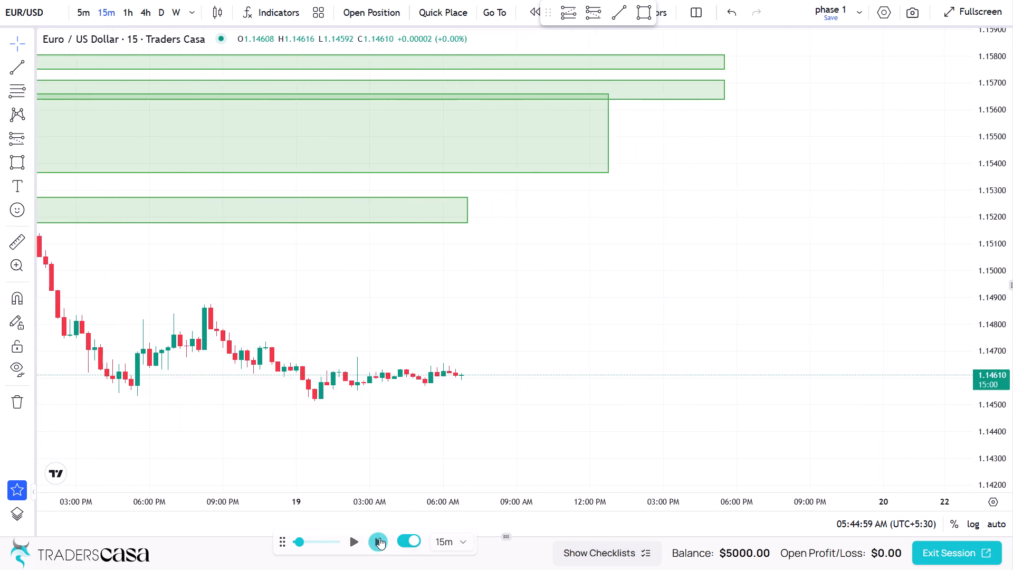
pyautogui.tripleClick(379, 538)
pyautogui.click(379, 538)
pyautogui.tripleClick(379, 538)
pyautogui.tripleClick(379, 538)
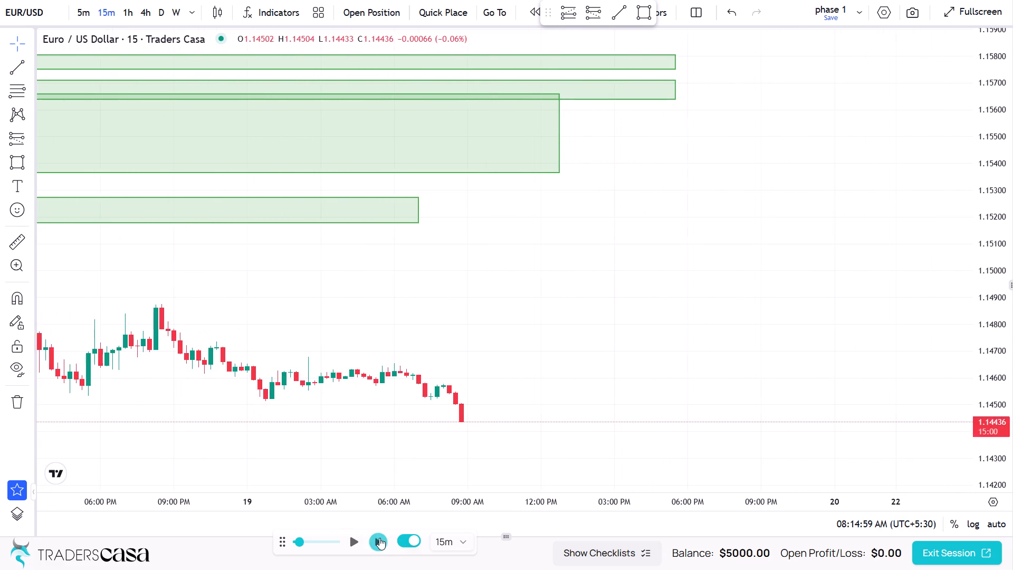
pyautogui.tripleClick(379, 538)
pyautogui.tripleClick(379, 538)
pyautogui.tripleClick(379, 538)
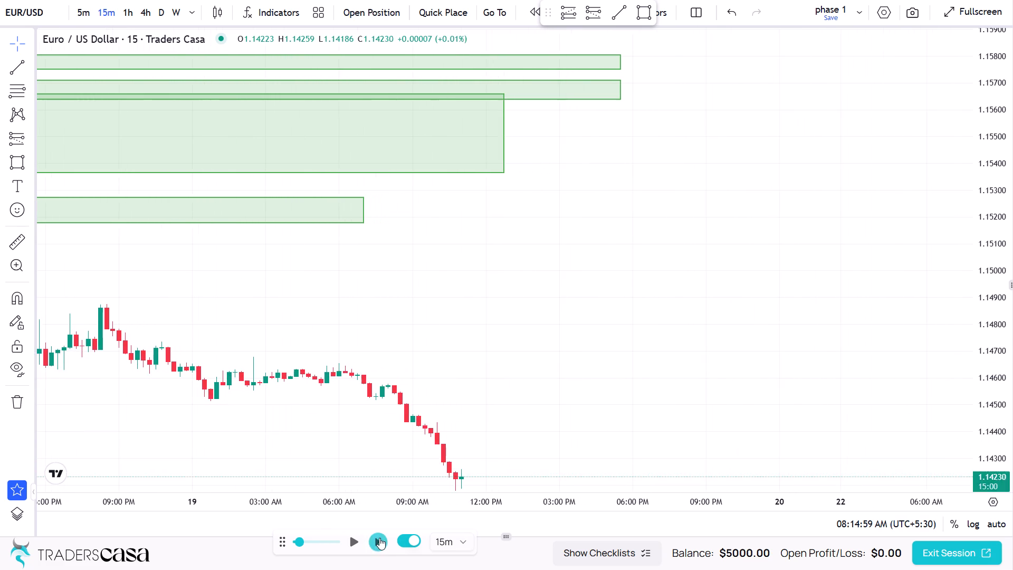
pyautogui.tripleClick(379, 540)
pyautogui.tripleClick(379, 540)
pyautogui.tripleClick(379, 540)
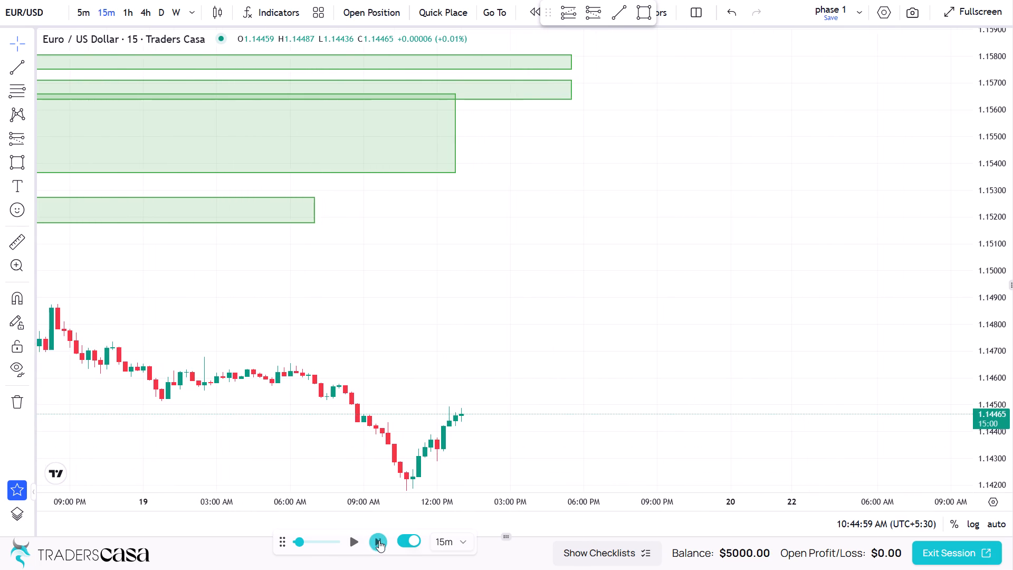
pyautogui.tripleClick(379, 540)
pyautogui.tripleClick(379, 540)
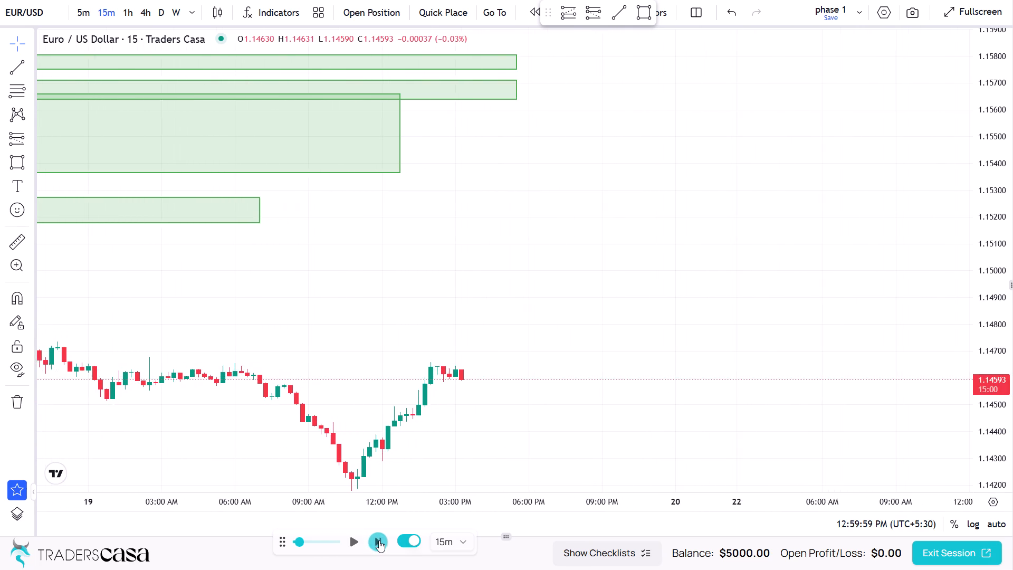
pyautogui.tripleClick(379, 540)
# Draw a rectangle zone from the 18 June 08:15 PM swing high to about 04:00 AM on 22 June, between about 1.14866 and 1.14701.
pyautogui.scroll(-4, 423, 244)
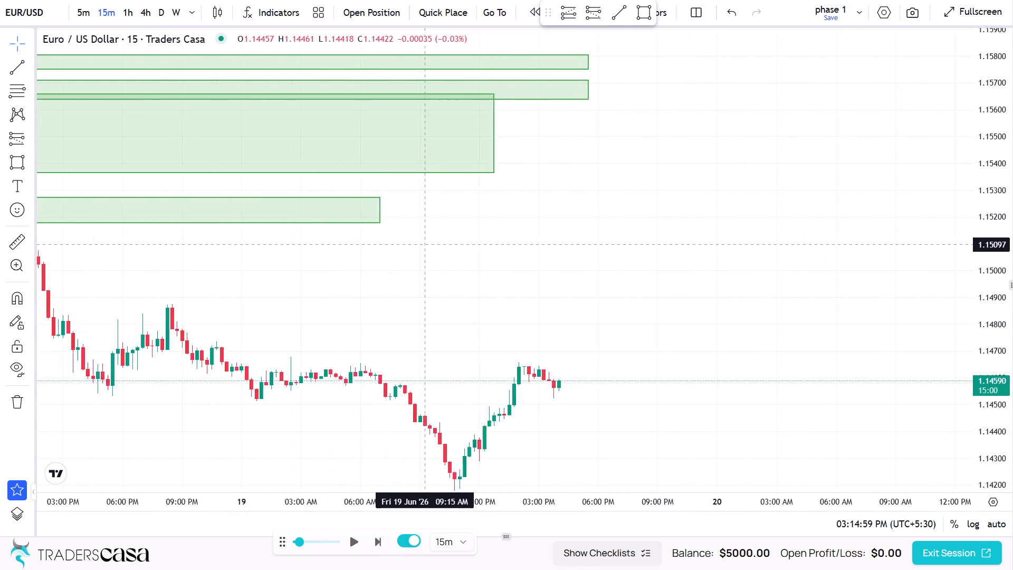
pyautogui.scroll(-4, 423, 244)
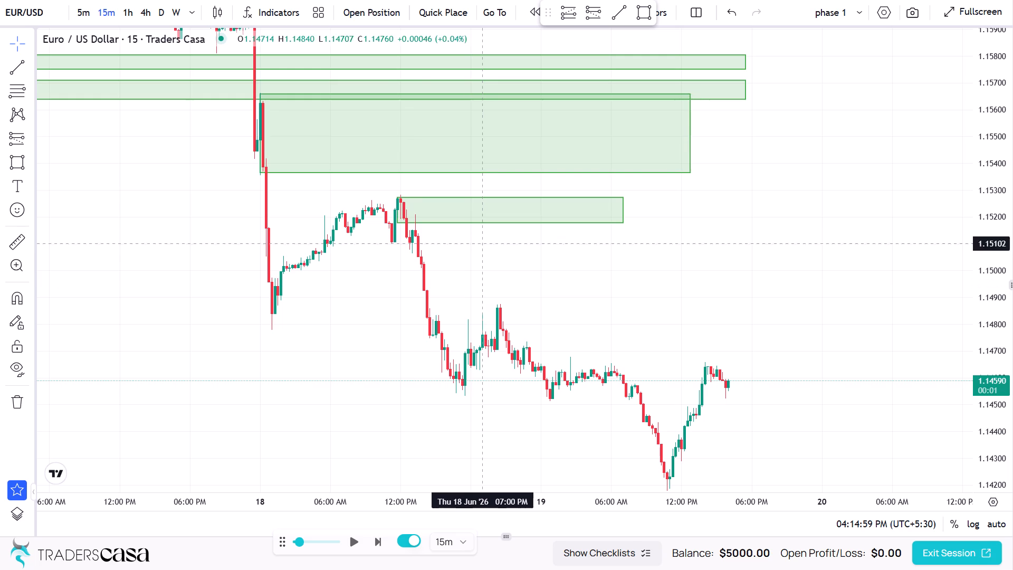
pyautogui.click(12, 161)
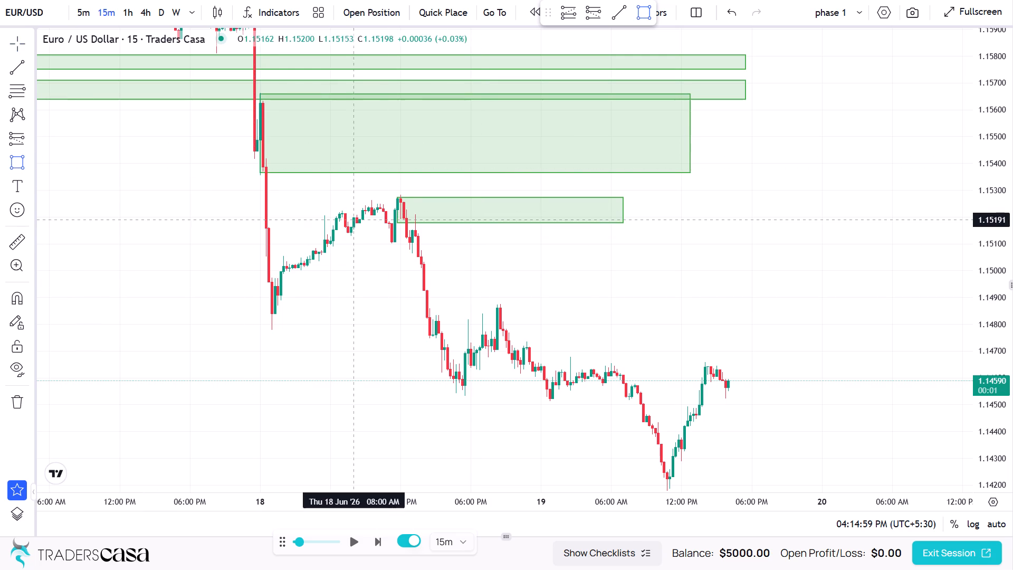
pyautogui.click(497, 306)
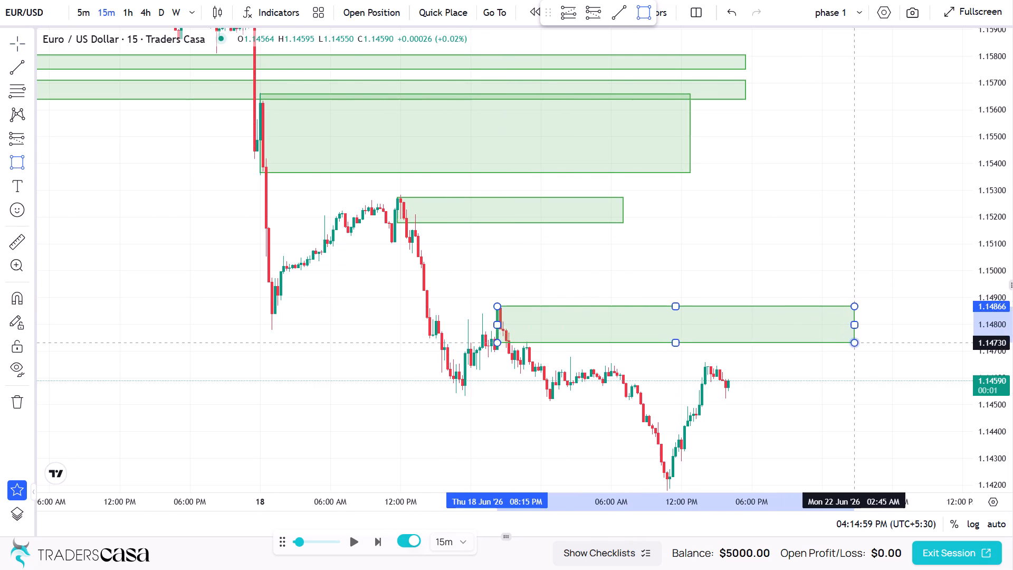
pyautogui.click(868, 350)
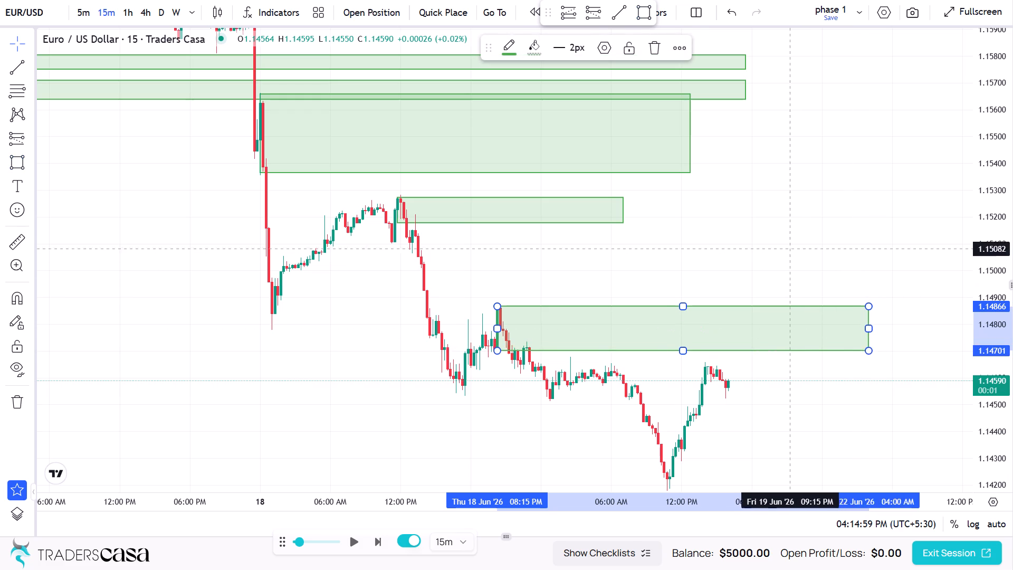
pyautogui.click(788, 241)
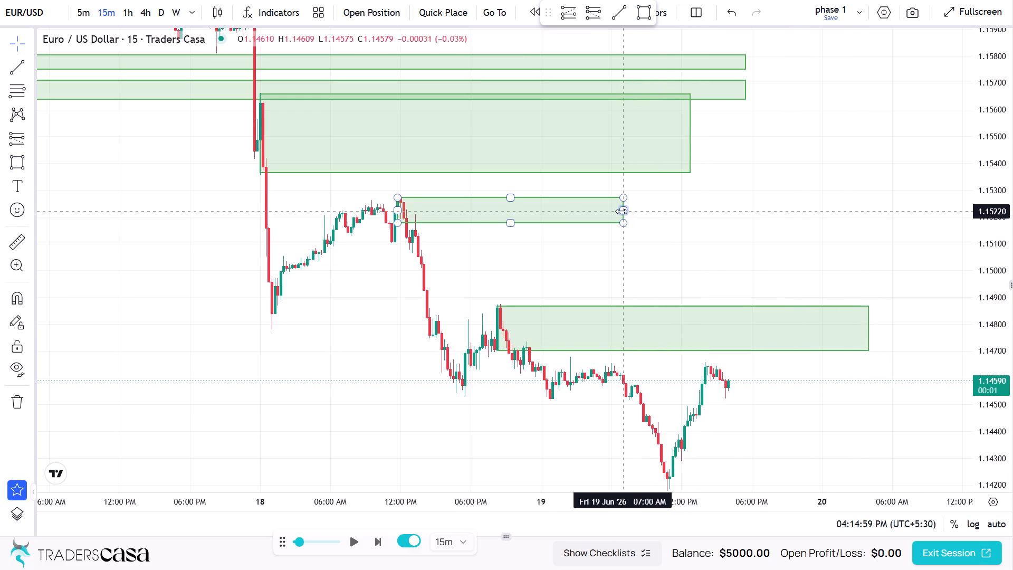
# Extend the end of the 1.15272–1.15178 zone to about 07:00 AM on 22 June.
pyautogui.moveTo(620, 210); pyautogui.dragTo(904, 208)
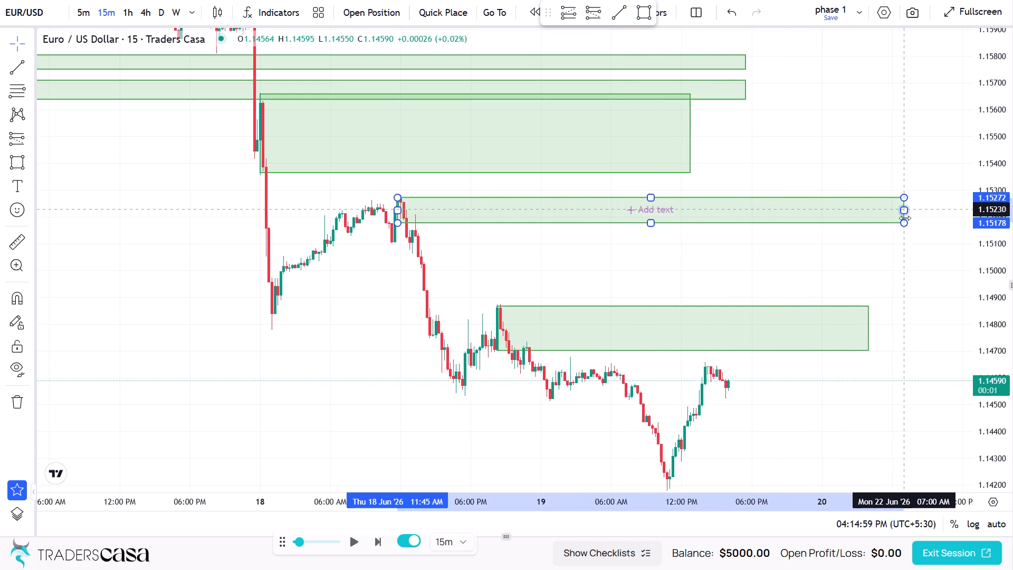
# Extend the end of the 1.14866–1.14701 zone to about 07:45 AM on 22 June.
pyautogui.moveTo(870, 327); pyautogui.dragTo(913, 321)
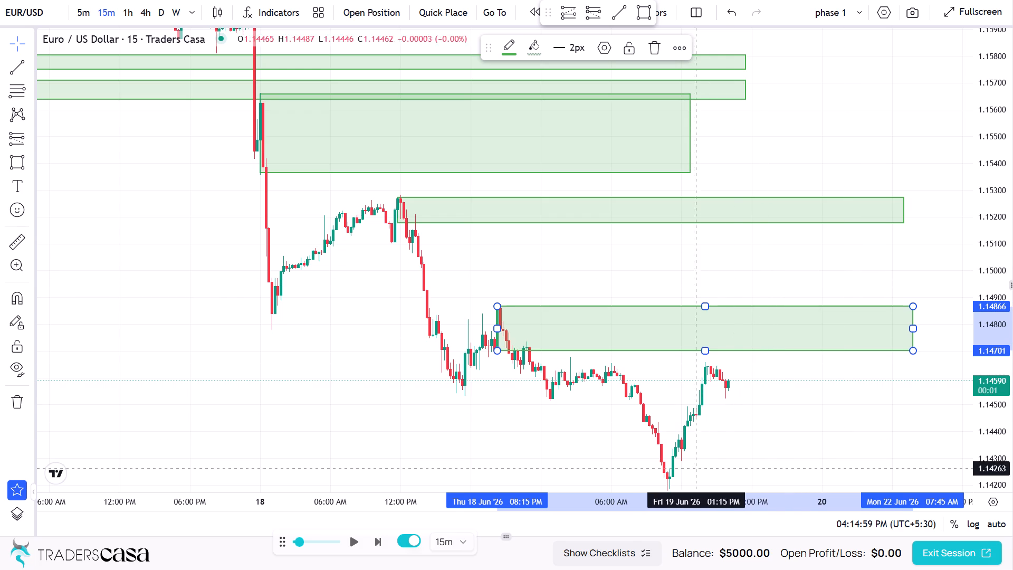
pyautogui.click(770, 446)
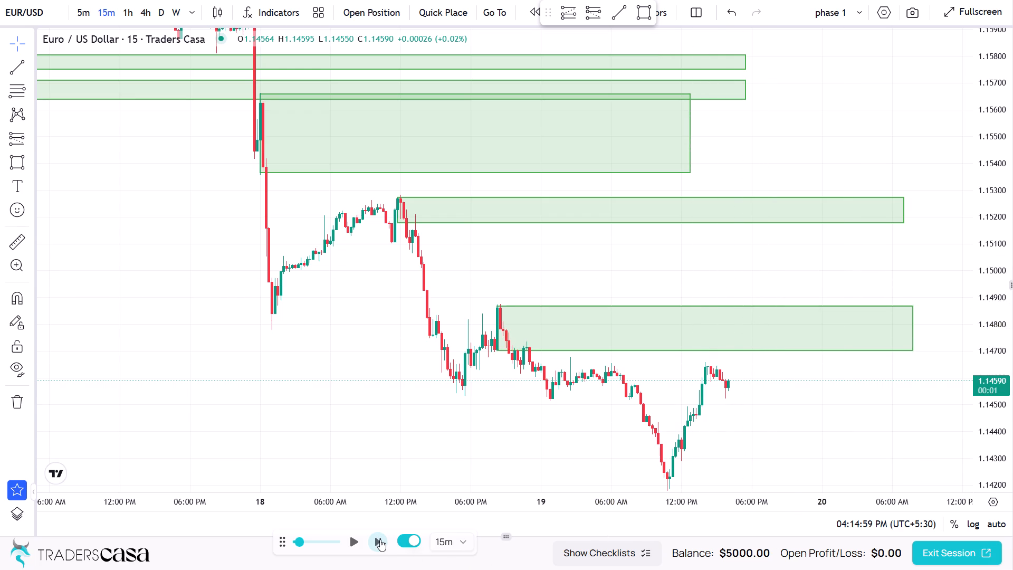
# Advance the replay by ten 15-minute candles, to 06:44:59 PM on 19 June.
pyautogui.tripleClick(378, 539)
pyautogui.tripleClick(378, 539)
pyautogui.tripleClick(378, 539)
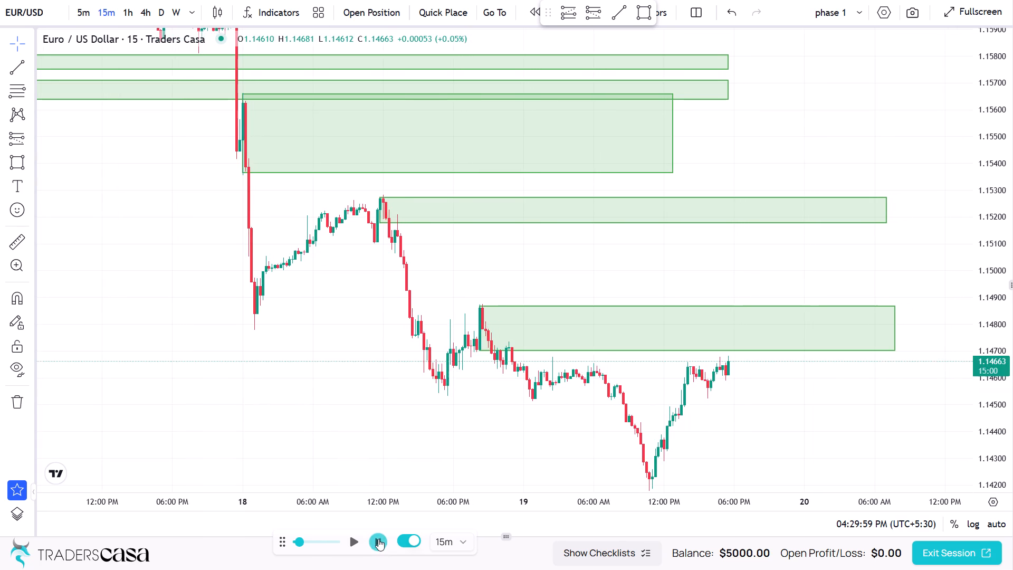
pyautogui.click(378, 539)
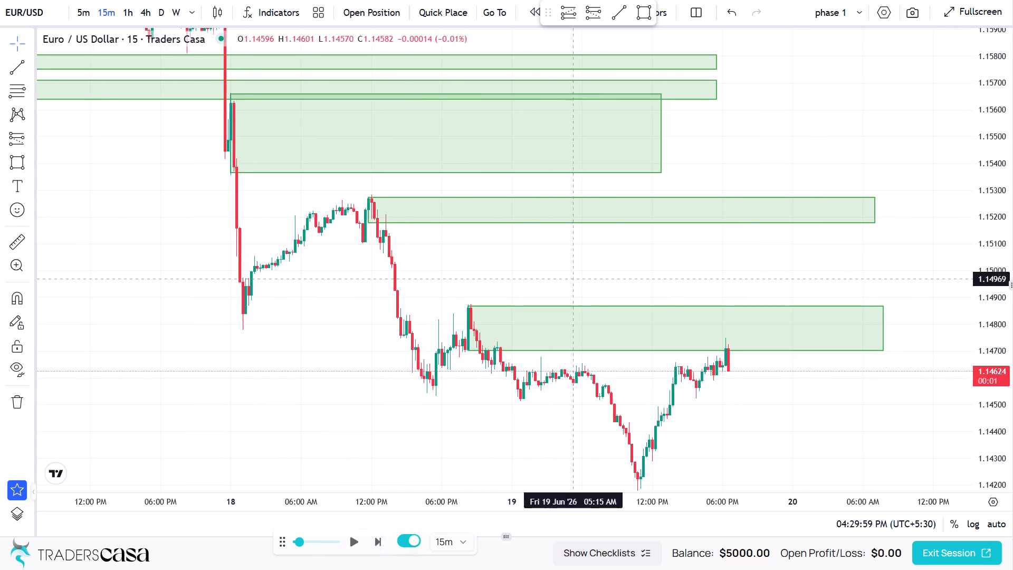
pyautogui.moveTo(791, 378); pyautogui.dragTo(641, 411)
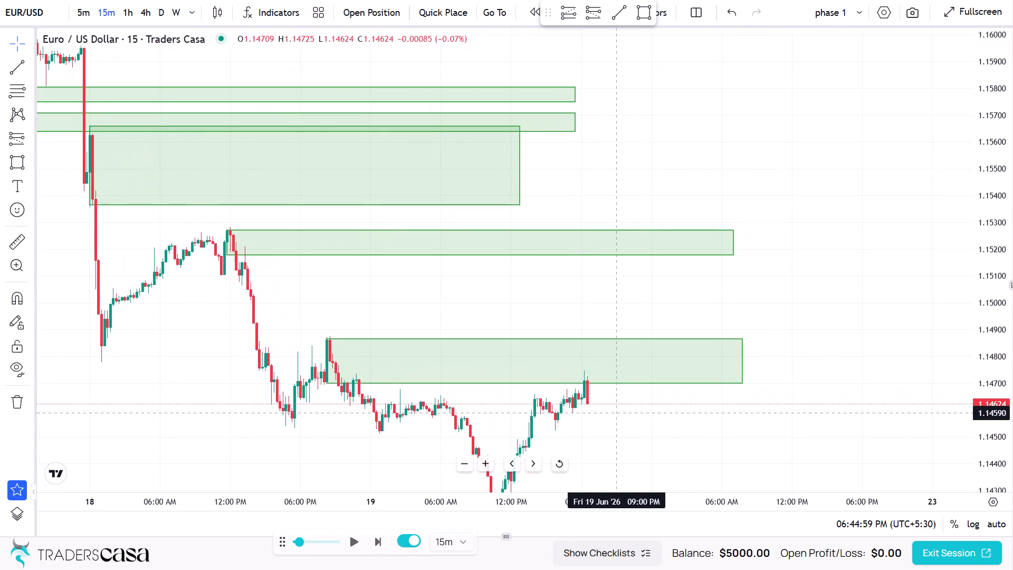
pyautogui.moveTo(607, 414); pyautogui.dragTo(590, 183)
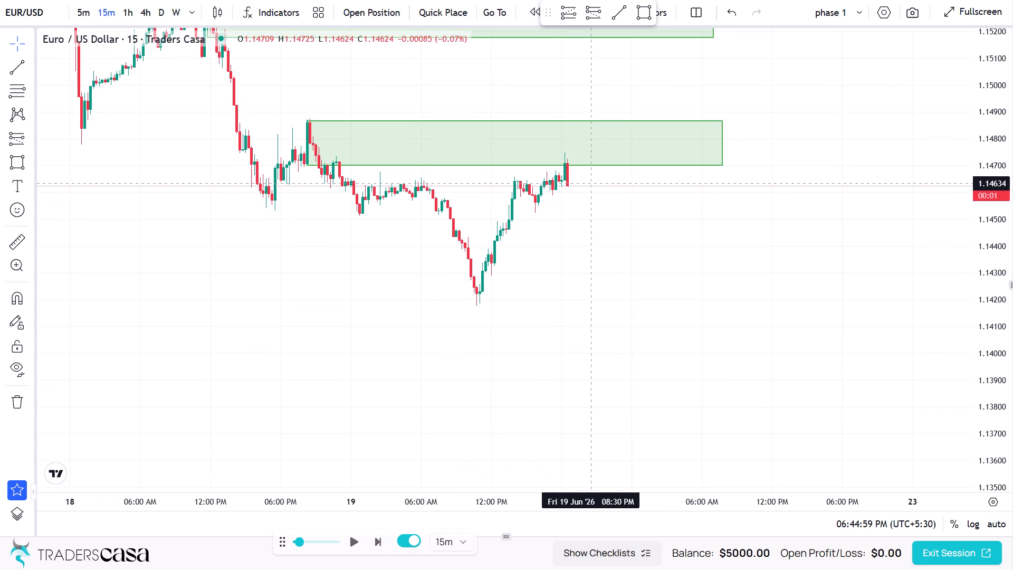
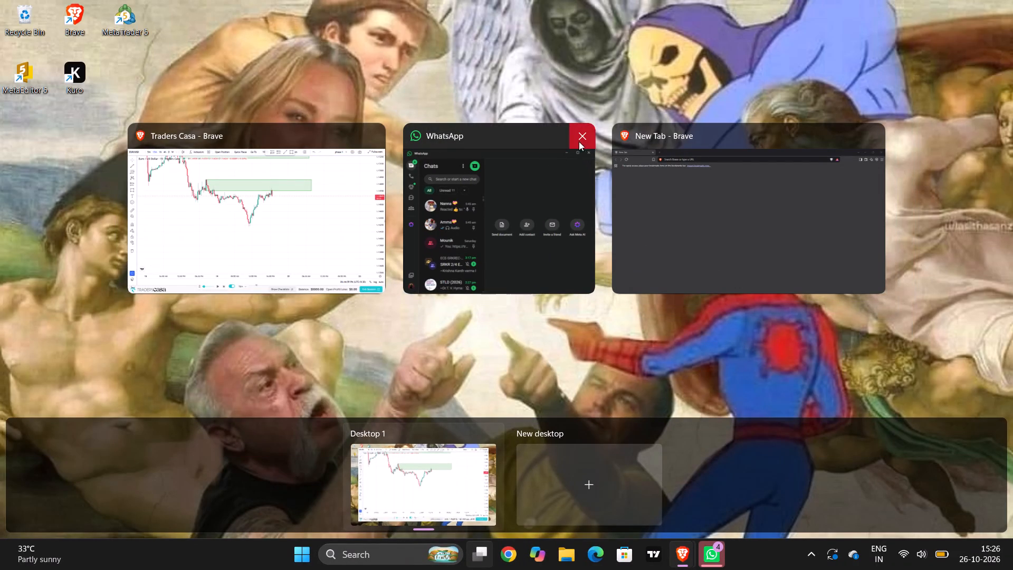
# Leave the window overview and open the TradingView desktop app.
pyautogui.click(576, 357)
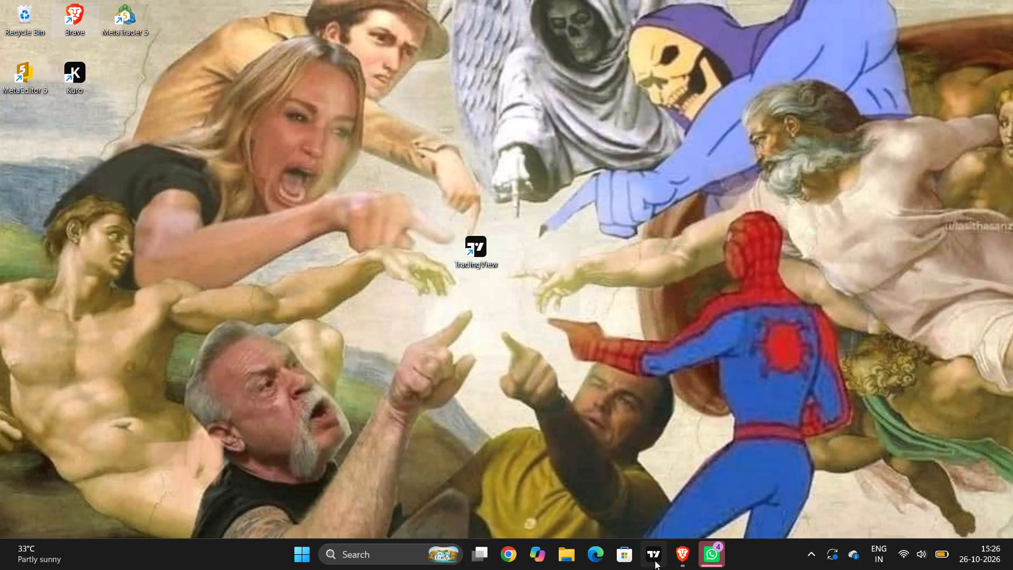
pyautogui.doubleClick(655, 560)
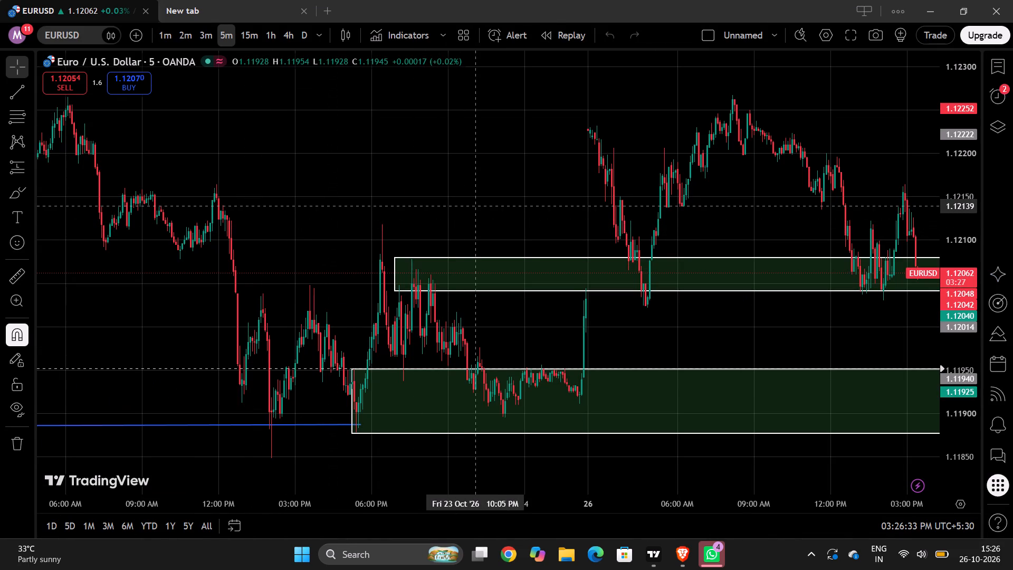
# Examine the 26 October price action around the two demand zones on the 5-minute EURUSD chart.
pyautogui.moveTo(466, 205); pyautogui.dragTo(131, 232)
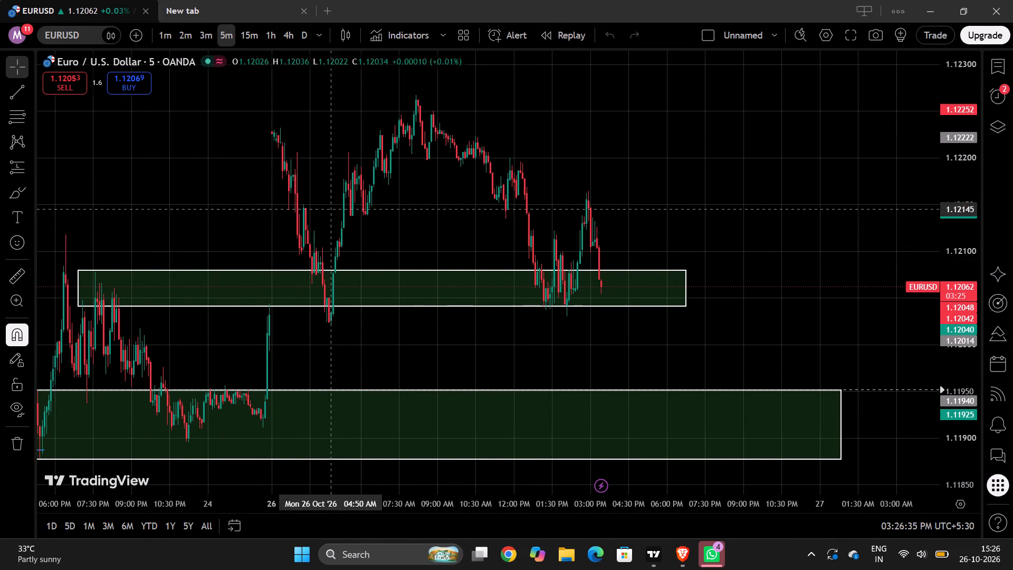
pyautogui.scroll(2, 581, 240)
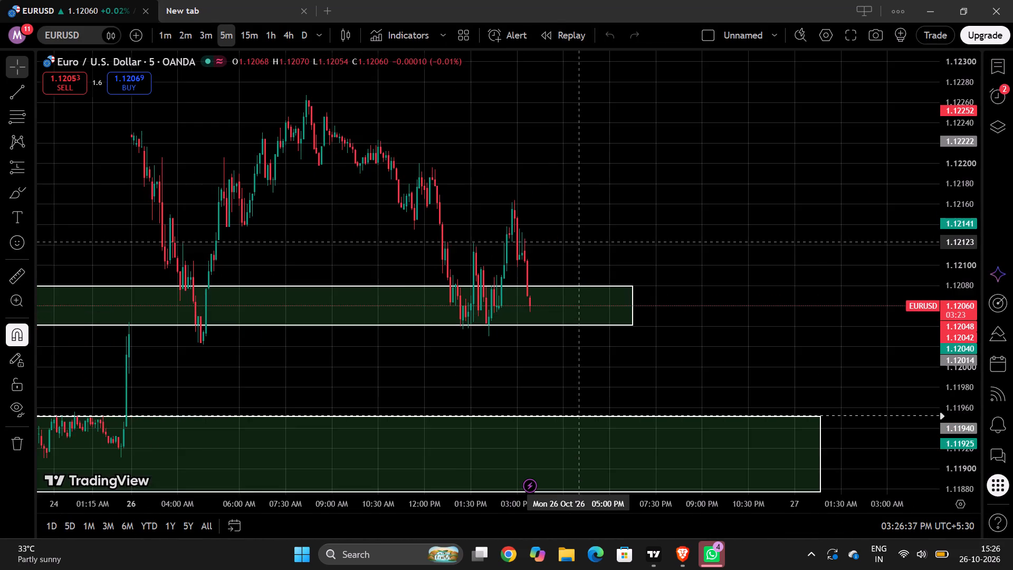
pyautogui.scroll(2, 577, 242)
pyautogui.scroll(-4, 577, 242)
pyautogui.scroll(4, 577, 242)
pyautogui.scroll(-1, 576, 242)
pyautogui.scroll(-2, 542, 356)
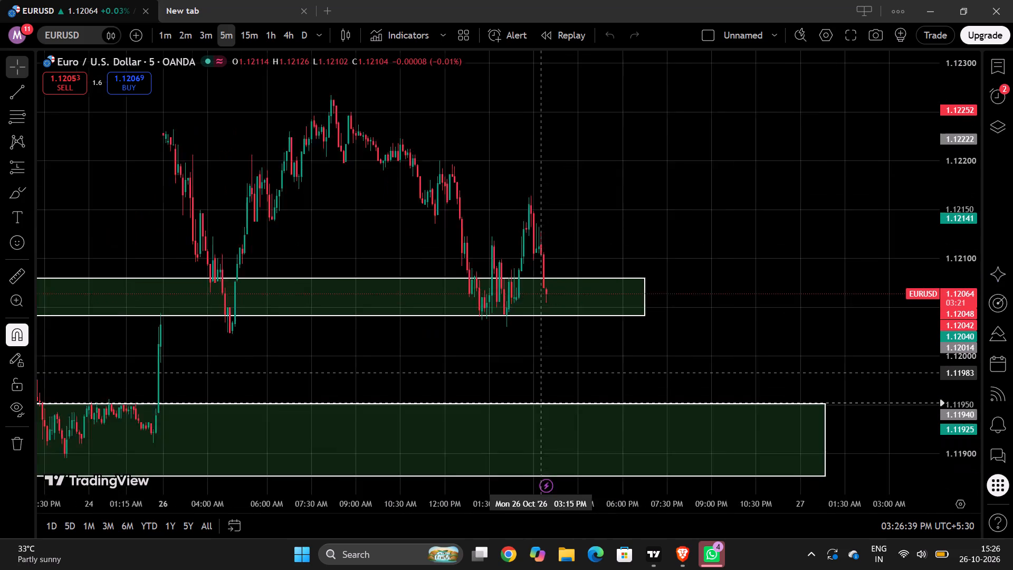
pyautogui.scroll(-1, 542, 372)
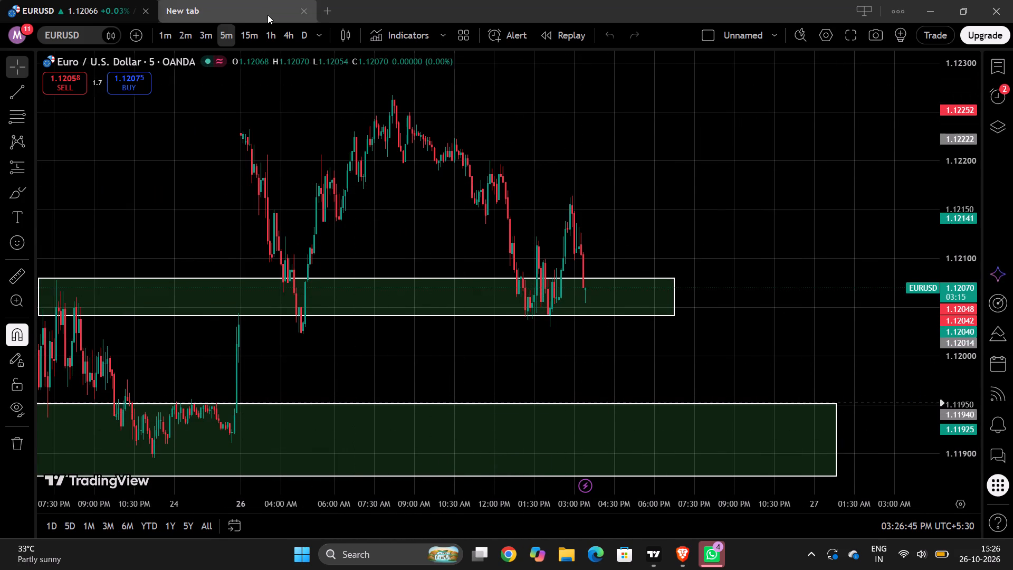
# Switch the EURUSD chart to the 15-minute timeframe.
pyautogui.click(249, 29)
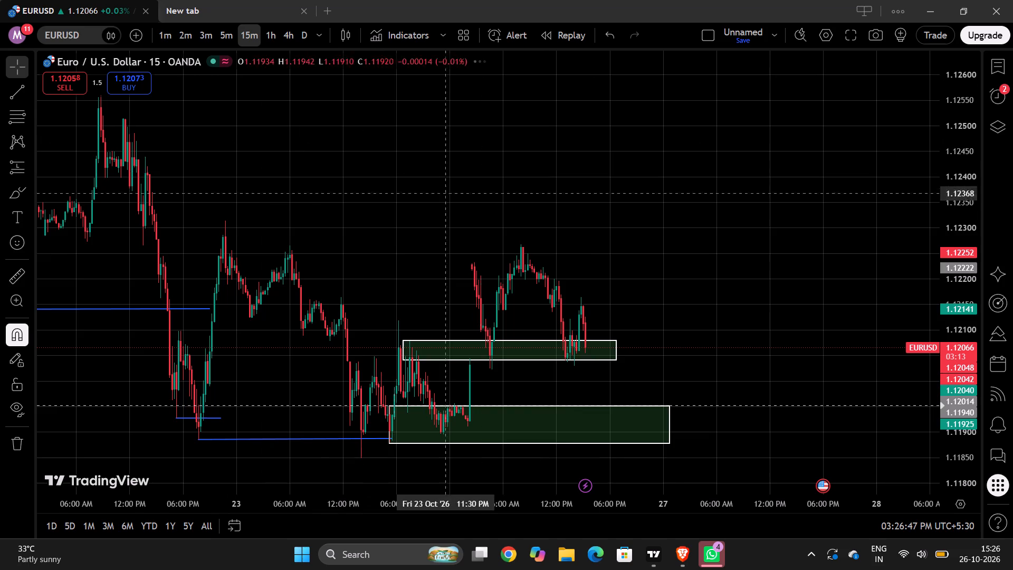
# Examine how the 26 October 15-minute candles react at the two green demand zones.
pyautogui.scroll(3, 555, 273)
pyautogui.scroll(-1, 555, 273)
pyautogui.scroll(6, 555, 273)
pyautogui.scroll(-1, 551, 249)
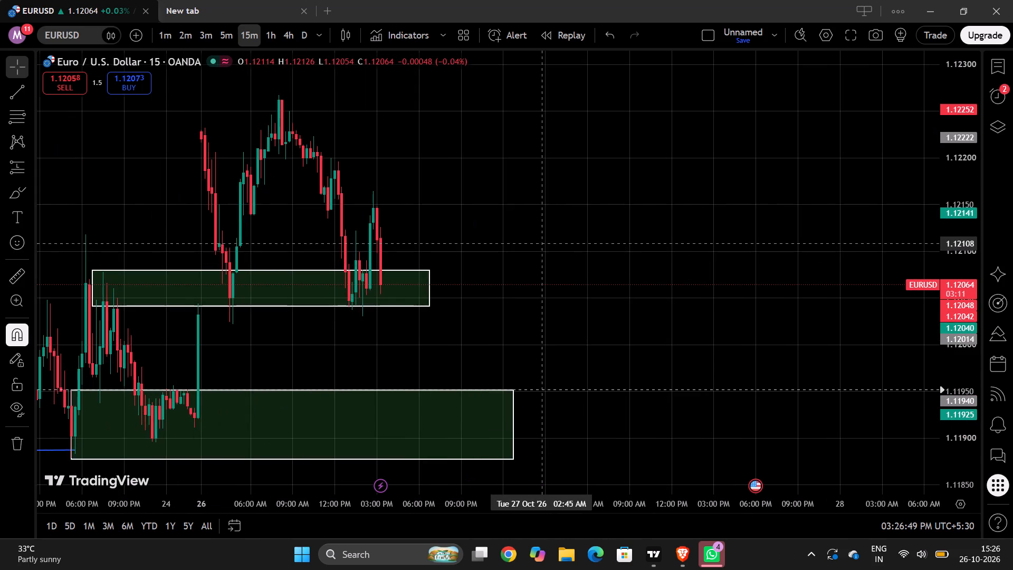
pyautogui.moveTo(540, 242); pyautogui.dragTo(737, 256)
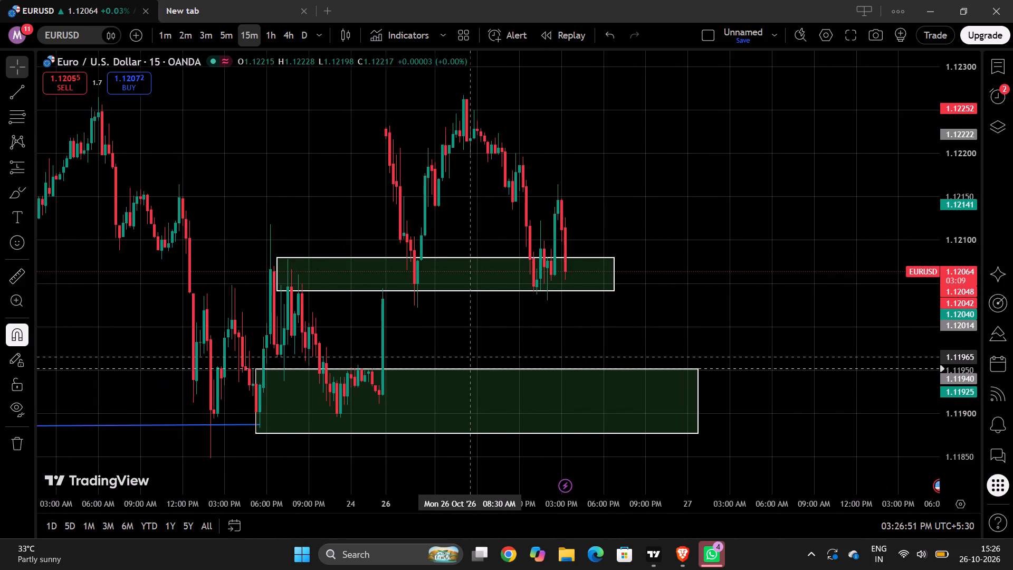
pyautogui.scroll(2, 473, 343)
pyautogui.scroll(-3, 473, 343)
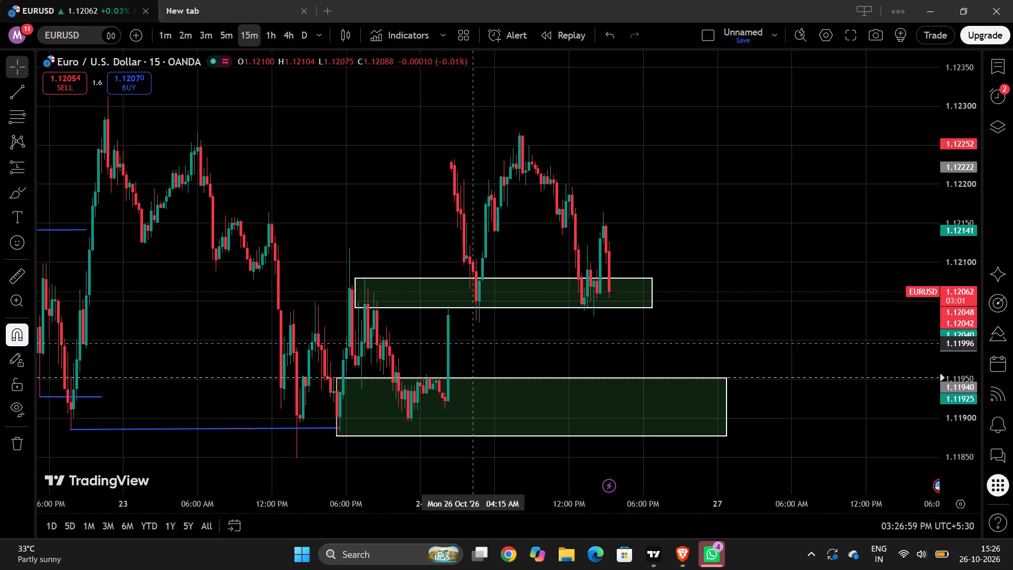
pyautogui.scroll(1, 473, 343)
pyautogui.scroll(-1, 473, 343)
pyautogui.scroll(4, 473, 343)
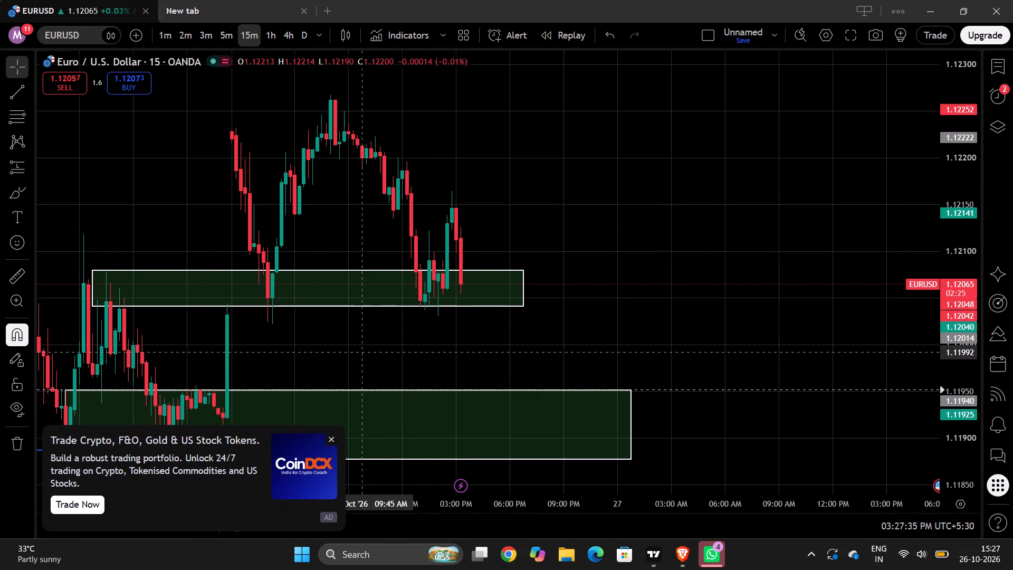
pyautogui.scroll(1, 509, 248)
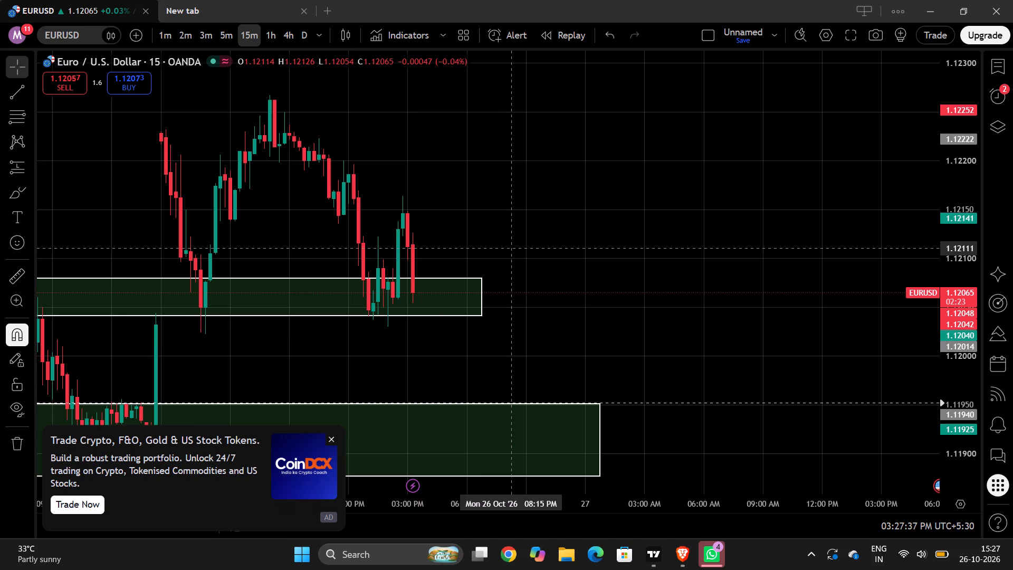
pyautogui.scroll(1, 509, 248)
pyautogui.moveTo(500, 247); pyautogui.dragTo(647, 262)
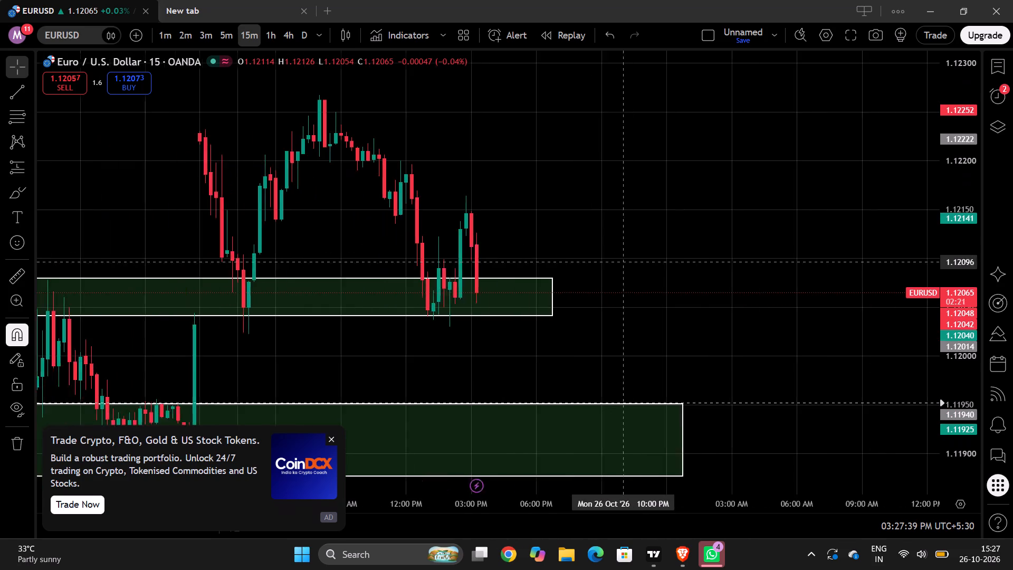
pyautogui.moveTo(647, 262); pyautogui.dragTo(670, 267)
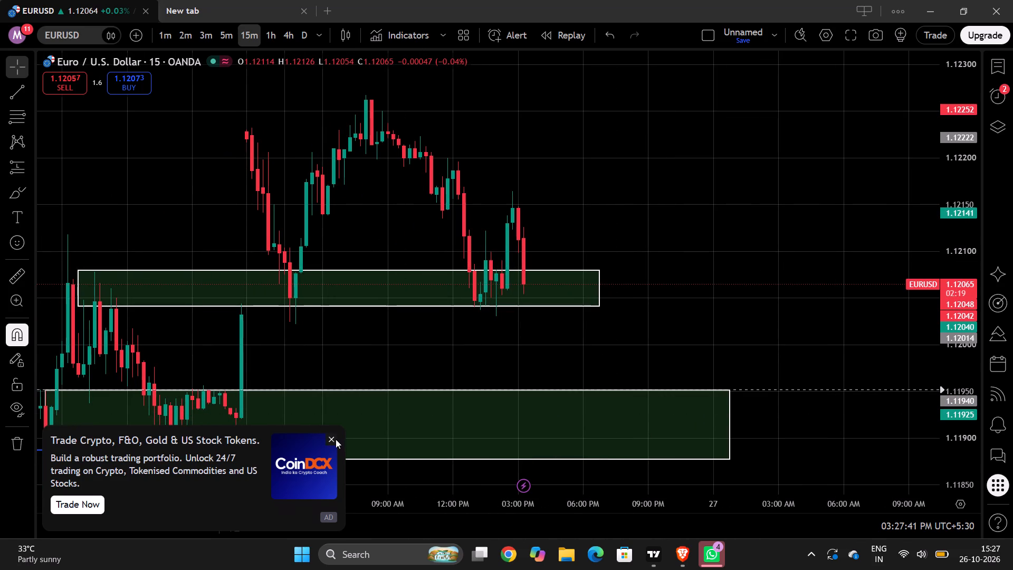
# Dismiss the advertisement covering the chart.
pyautogui.click(329, 440)
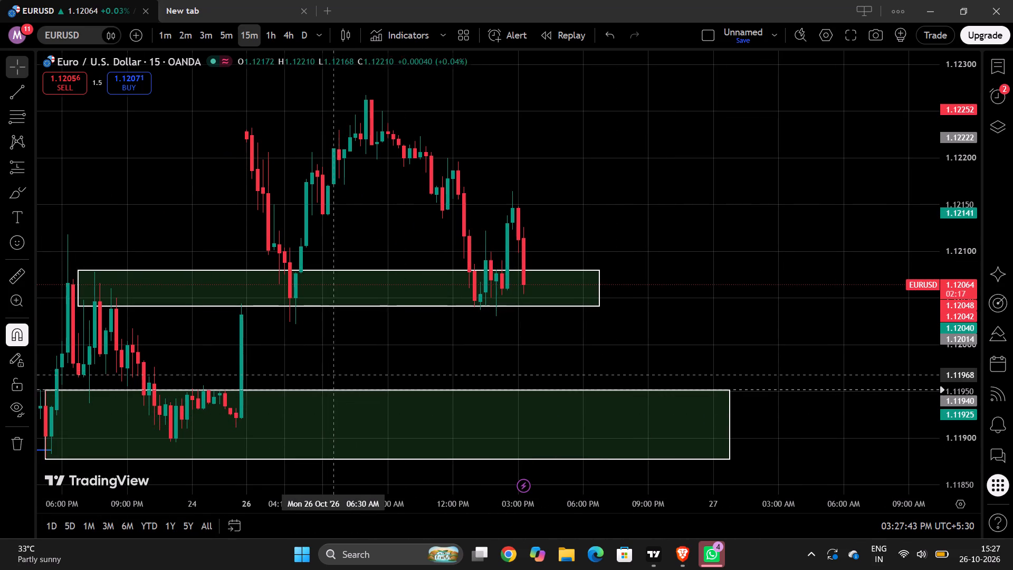
# Examine the wider October price history and its earlier zones, ending back at the current 15-minute candles.
pyautogui.scroll(-3, 342, 367)
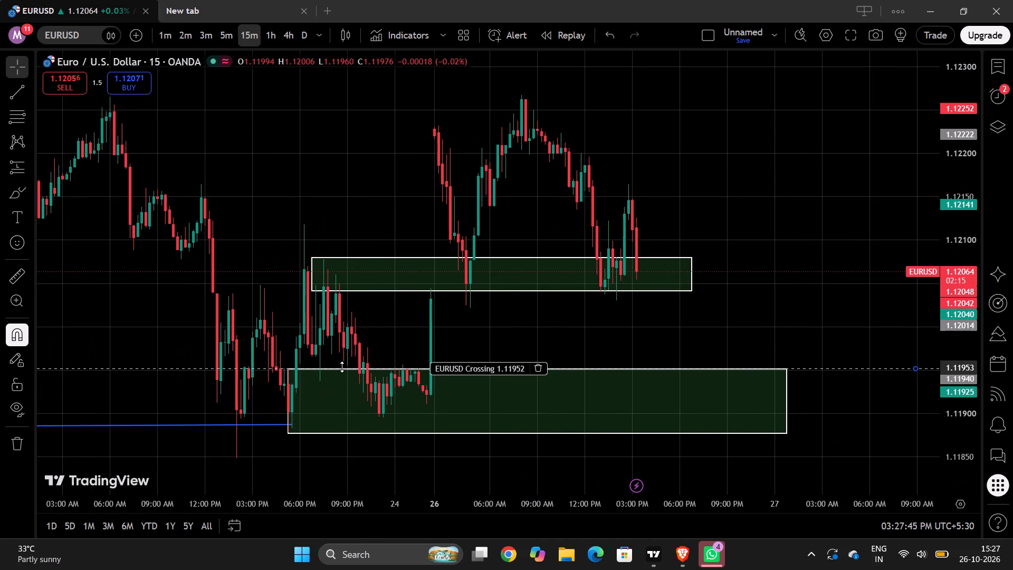
pyautogui.scroll(2, 342, 367)
pyautogui.scroll(-2, 342, 367)
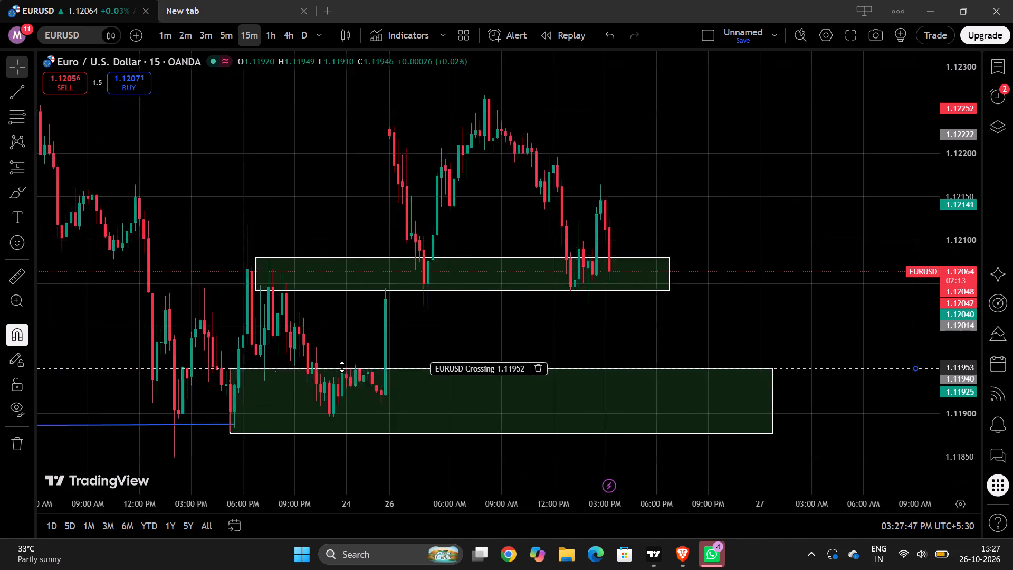
pyautogui.scroll(-20, 342, 367)
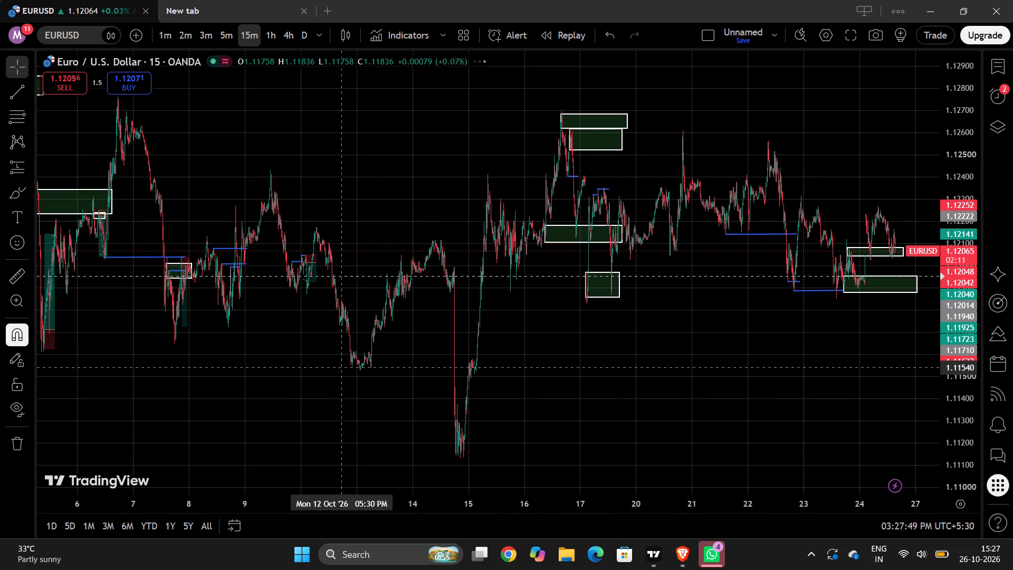
pyautogui.scroll(6, 342, 367)
pyautogui.scroll(-2, 342, 367)
pyautogui.scroll(1, 342, 367)
pyautogui.scroll(-1, 342, 367)
pyautogui.scroll(2, 342, 367)
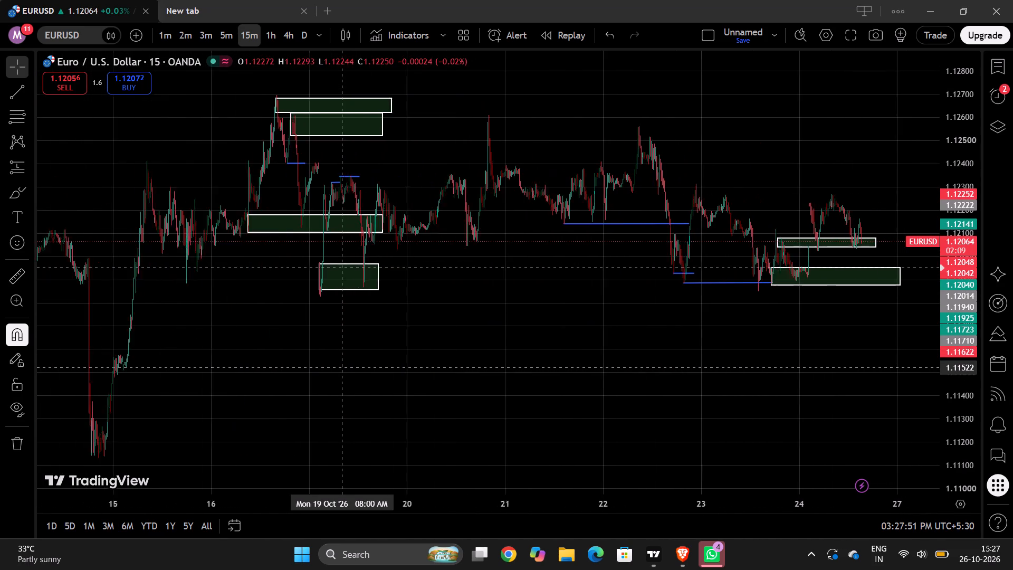
pyautogui.scroll(4, 342, 367)
pyautogui.scroll(-2, 342, 367)
pyautogui.scroll(12, 342, 367)
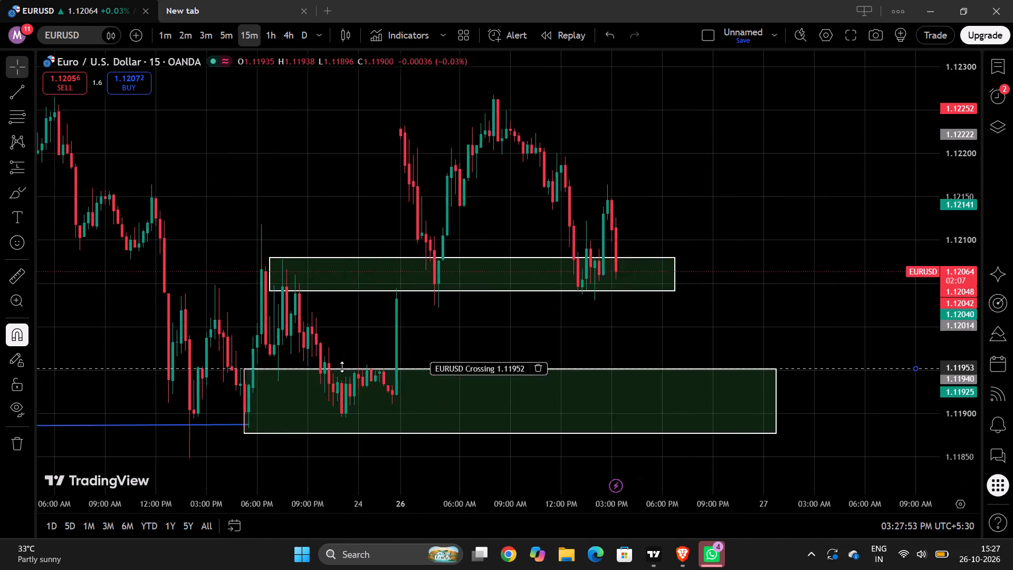
pyautogui.scroll(3, 342, 367)
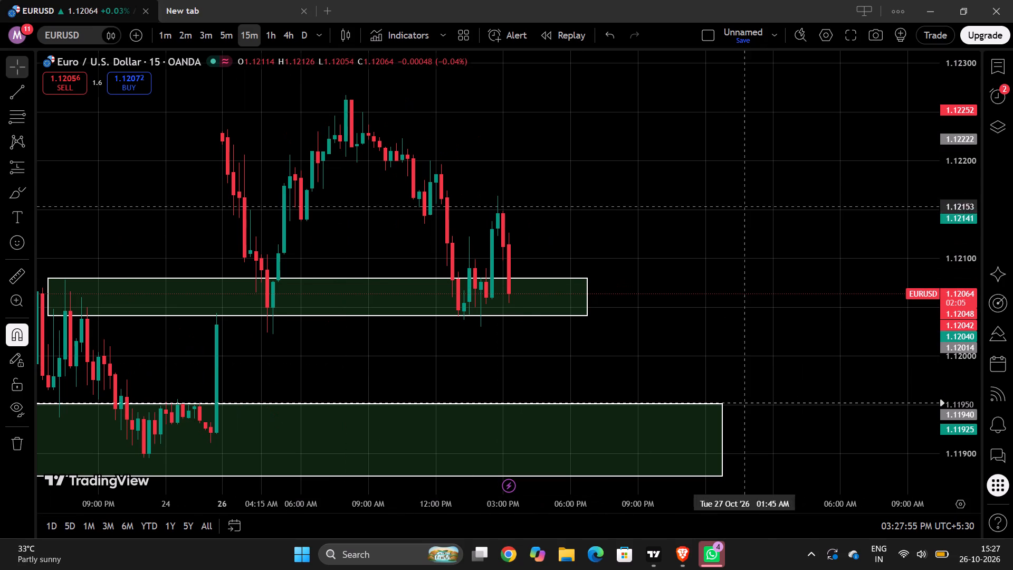
# Review the full list of active and stopped price alerts.
pyautogui.click(999, 98)
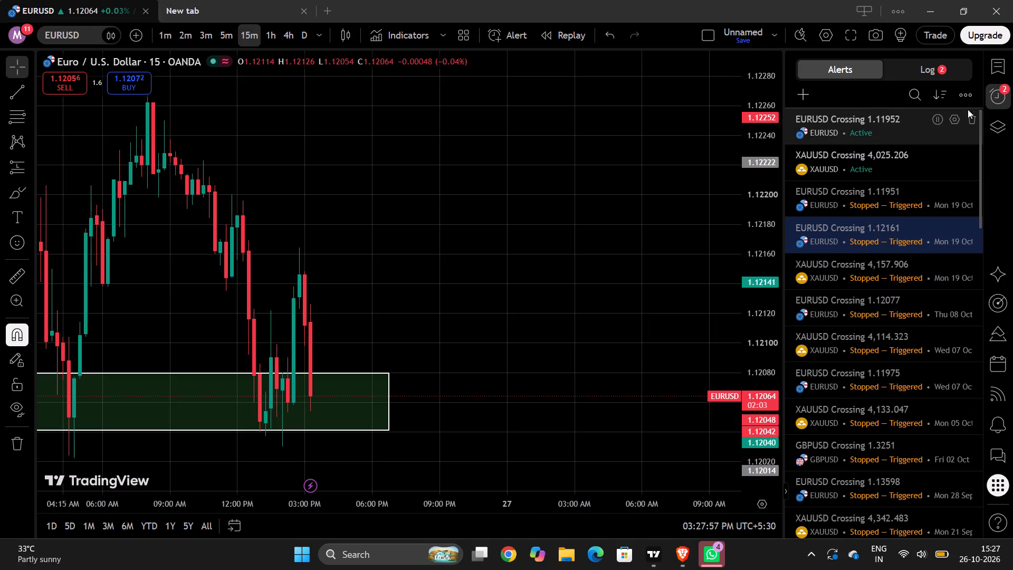
pyautogui.scroll(-10, 853, 312)
pyautogui.scroll(1, 852, 311)
pyautogui.scroll(-8, 852, 311)
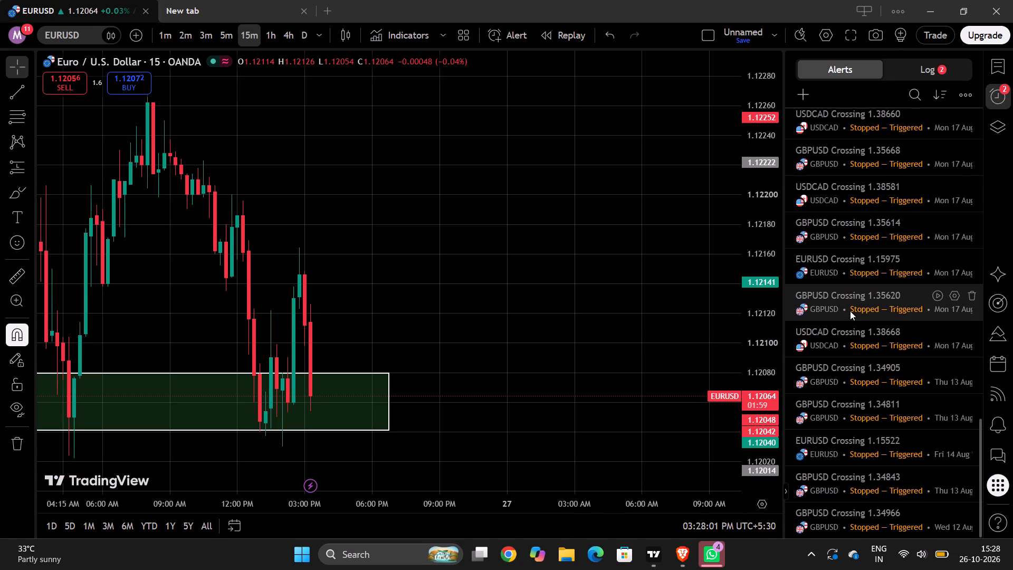
pyautogui.scroll(4, 850, 311)
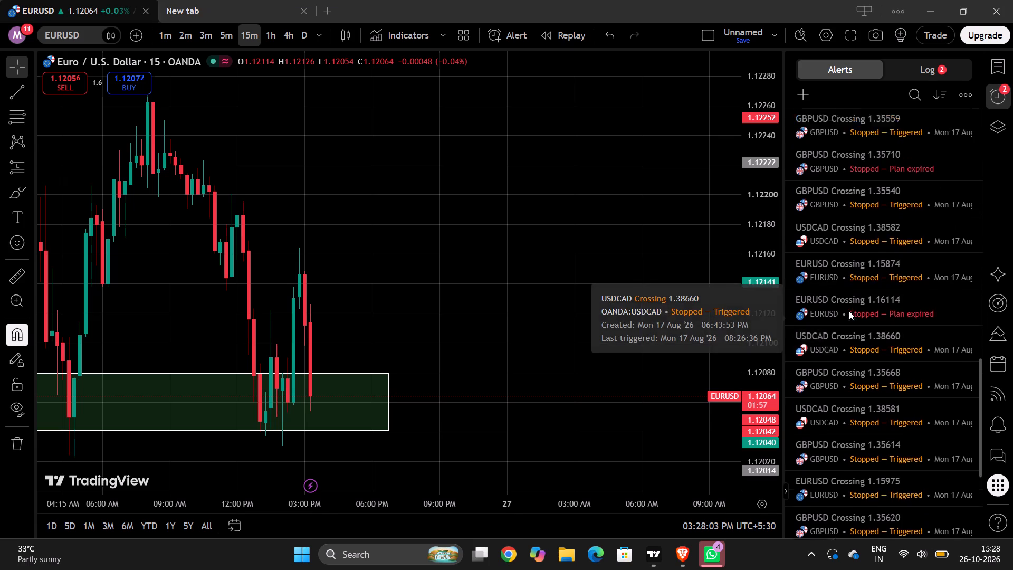
pyautogui.scroll(-11, 849, 311)
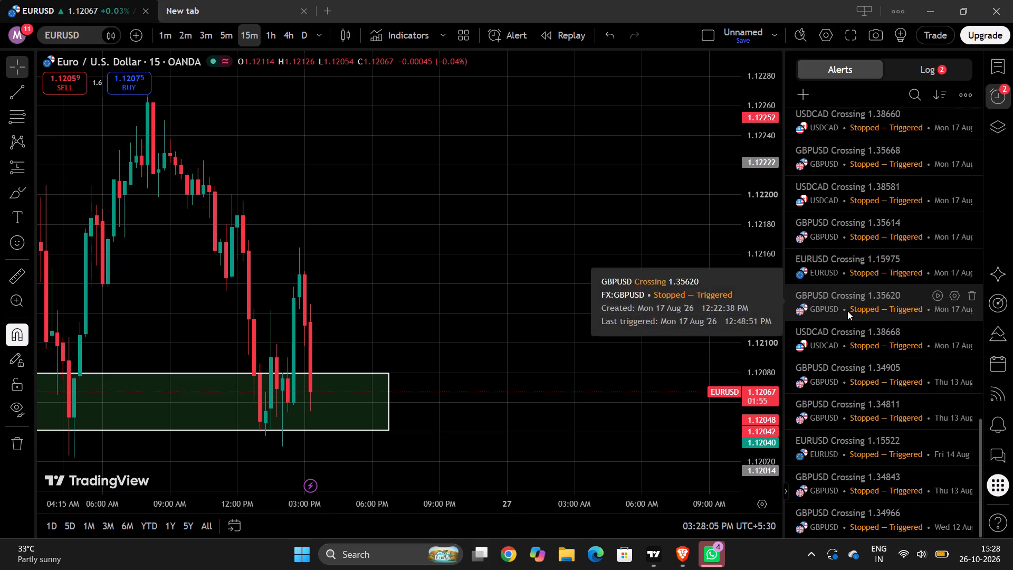
pyautogui.scroll(2, 847, 311)
pyautogui.scroll(-1, 847, 311)
pyautogui.scroll(3, 847, 311)
# Delete the EURUSD Crossing 1.12161 entry from the alert log and close the alerts view.
pyautogui.click(938, 69)
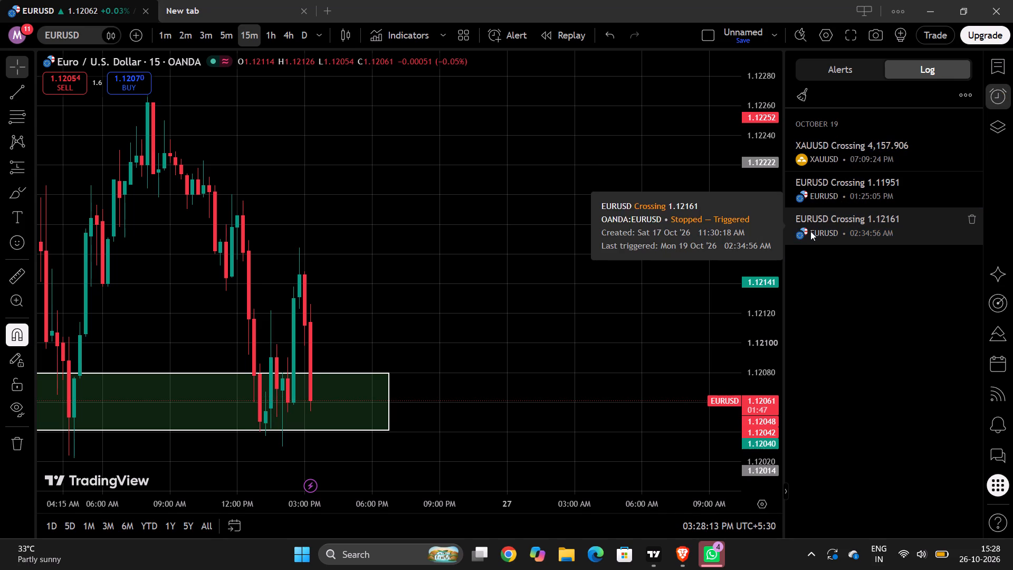
pyautogui.scroll(-5, 455, 380)
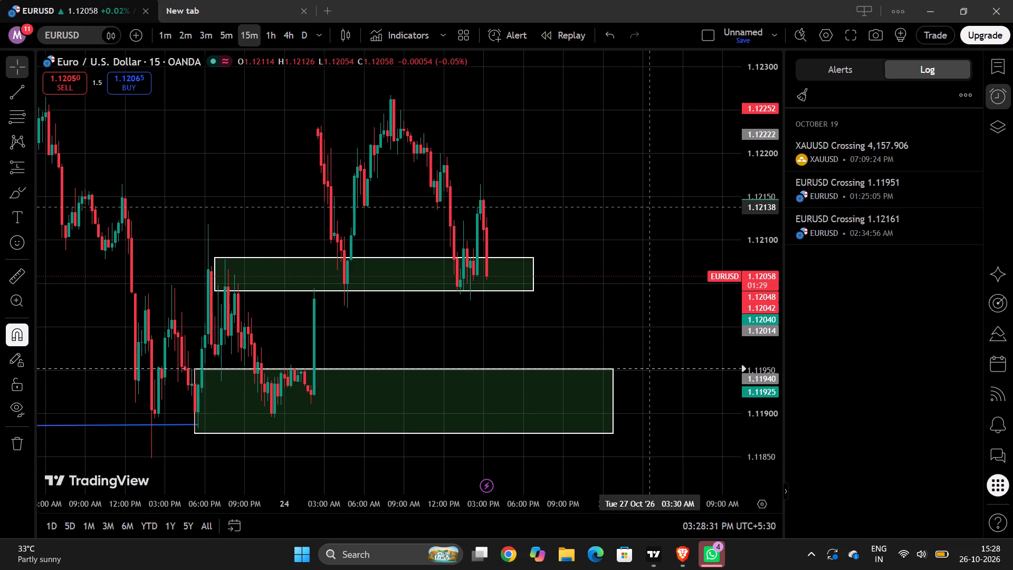
pyautogui.scroll(-4, 651, 197)
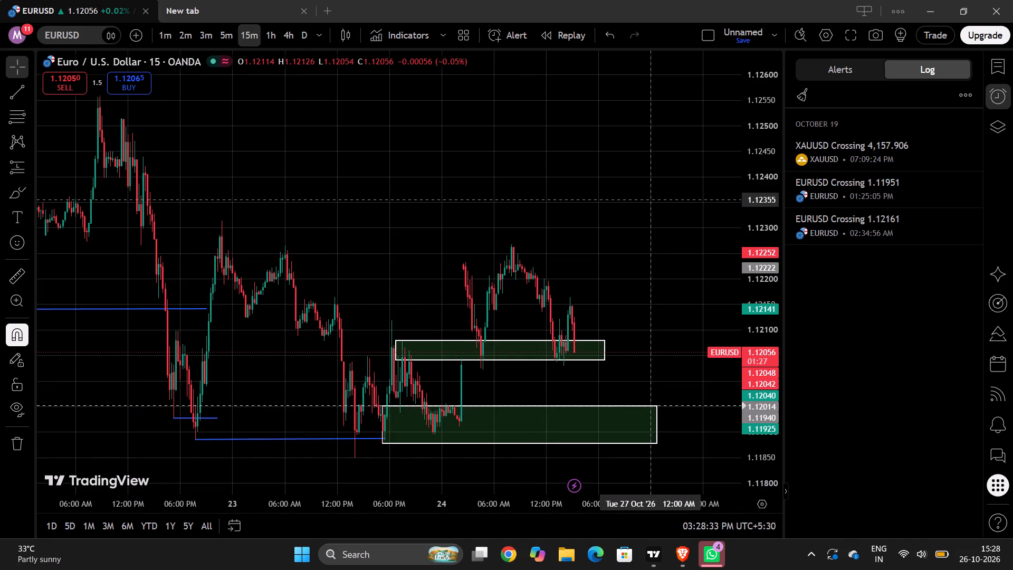
pyautogui.scroll(-3, 649, 205)
pyautogui.click(541, 304)
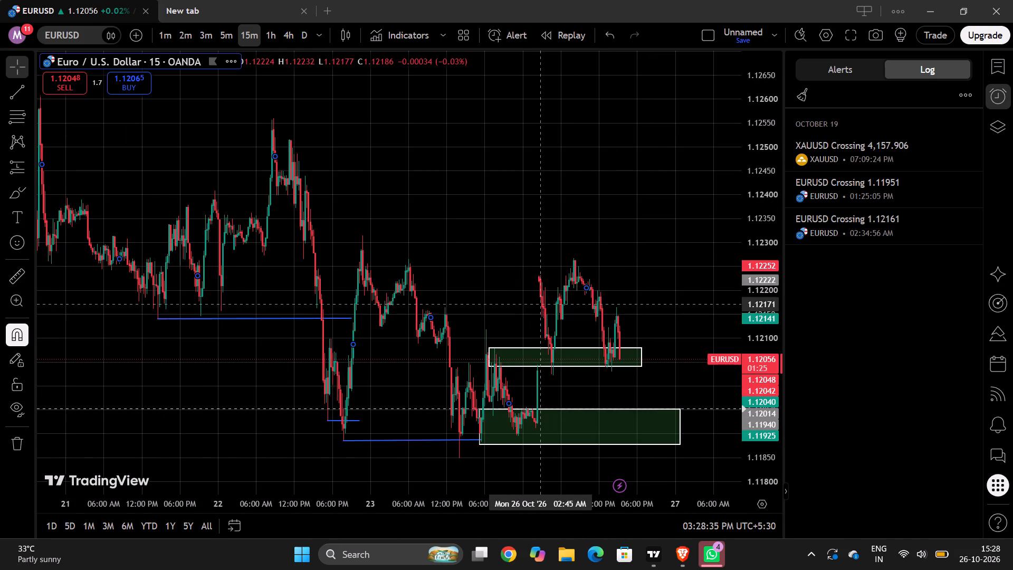
pyautogui.click(542, 292)
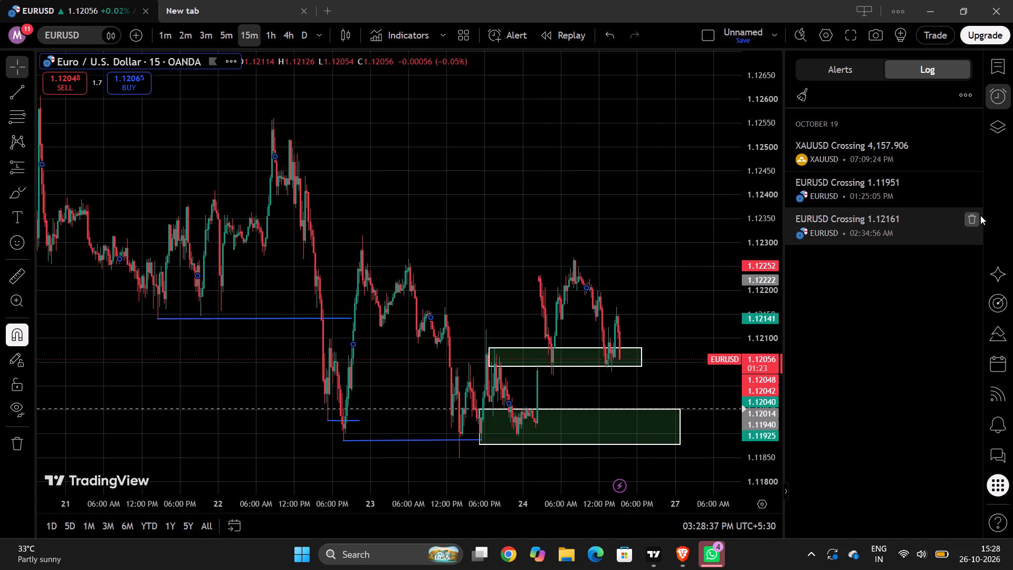
pyautogui.click(967, 219)
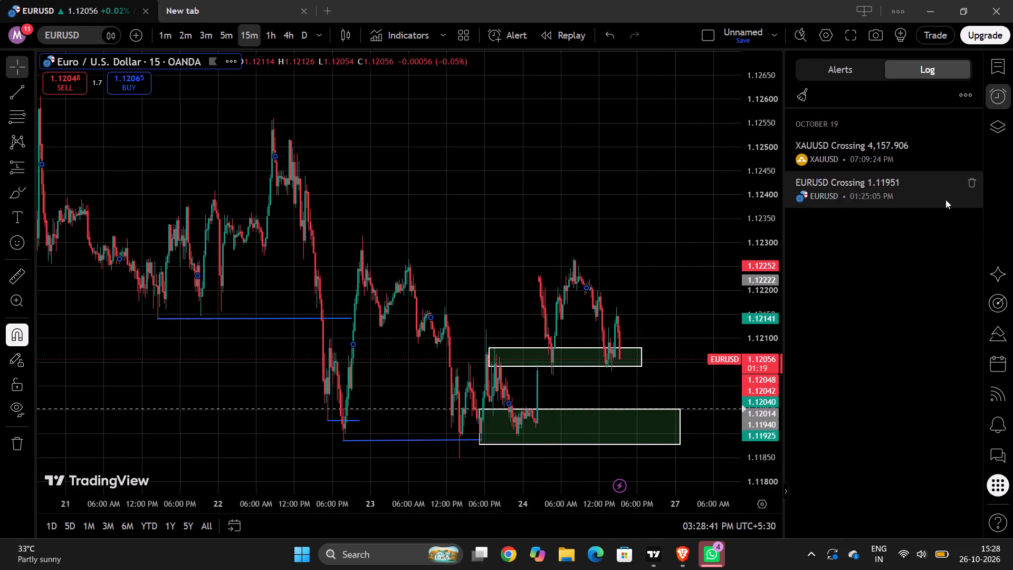
pyautogui.click(1001, 106)
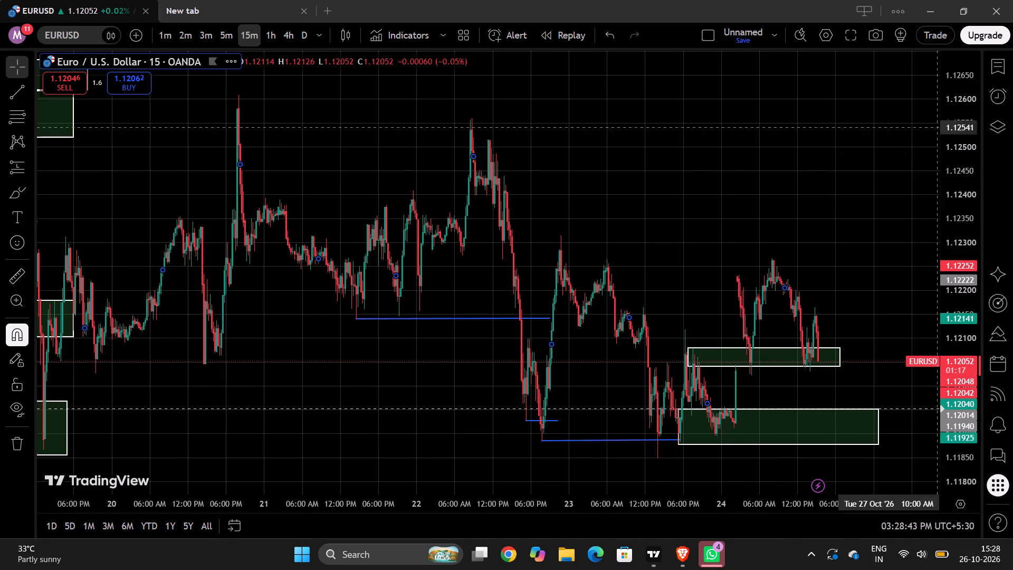
# Examine the latest 15-minute candle's position relative to the two demand zones.
pyautogui.scroll(9, 664, 387)
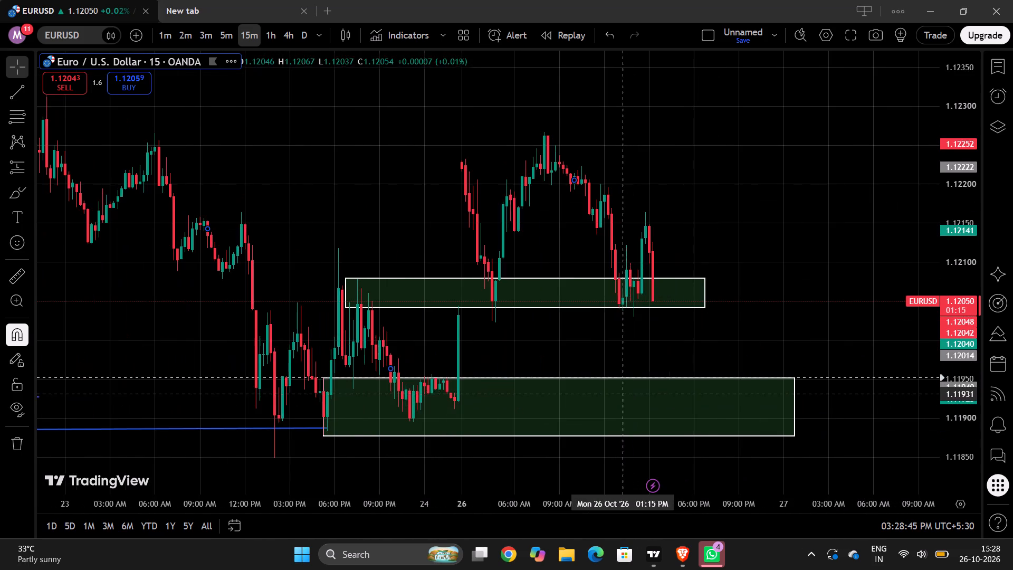
pyautogui.scroll(3, 624, 394)
pyautogui.scroll(-1, 624, 394)
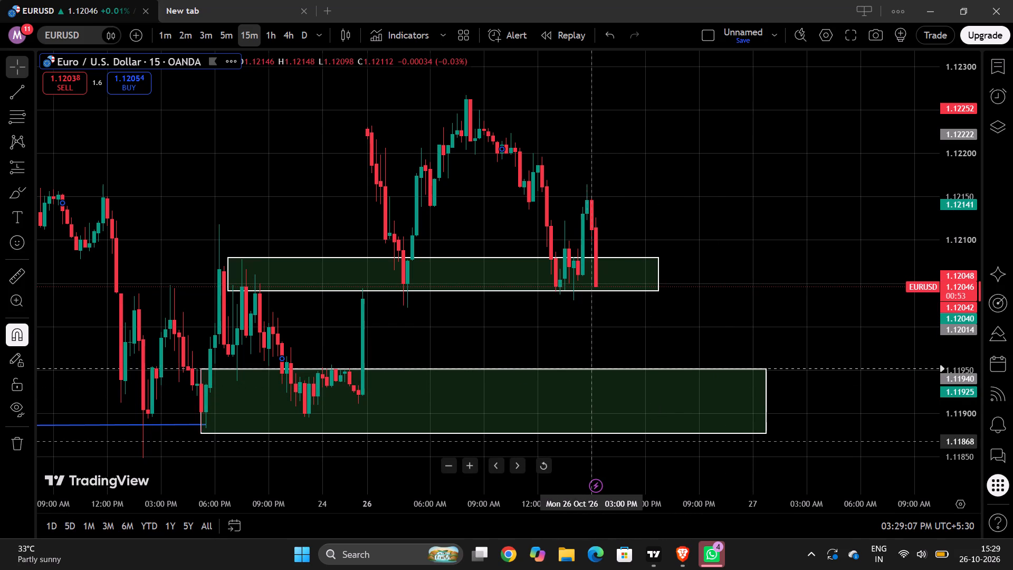
pyautogui.scroll(3, 613, 401)
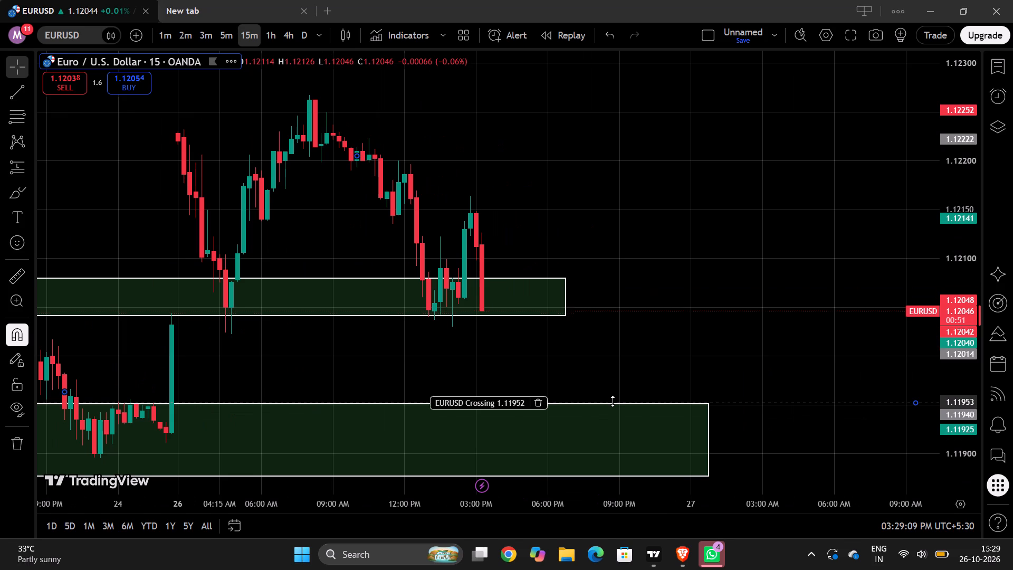
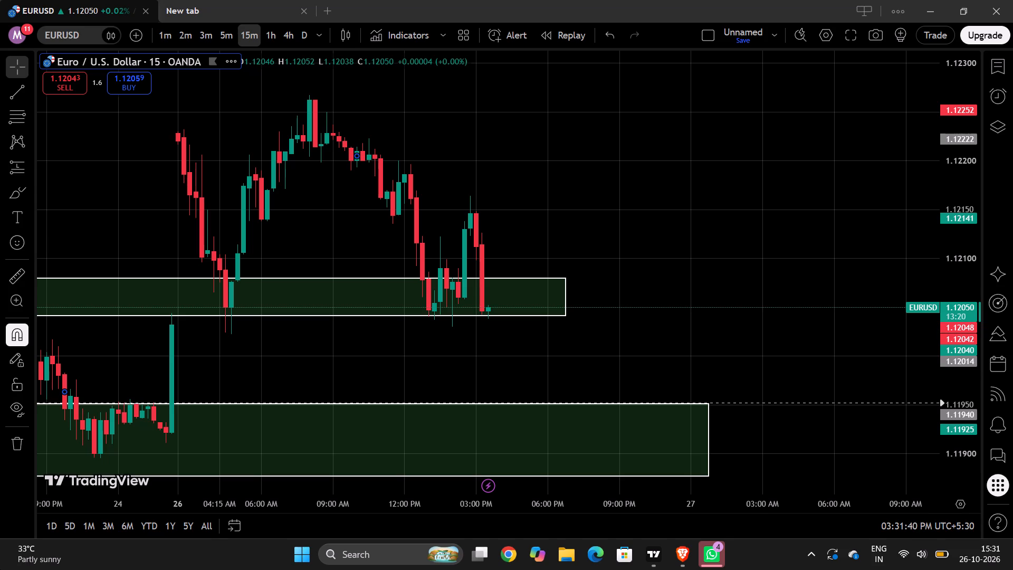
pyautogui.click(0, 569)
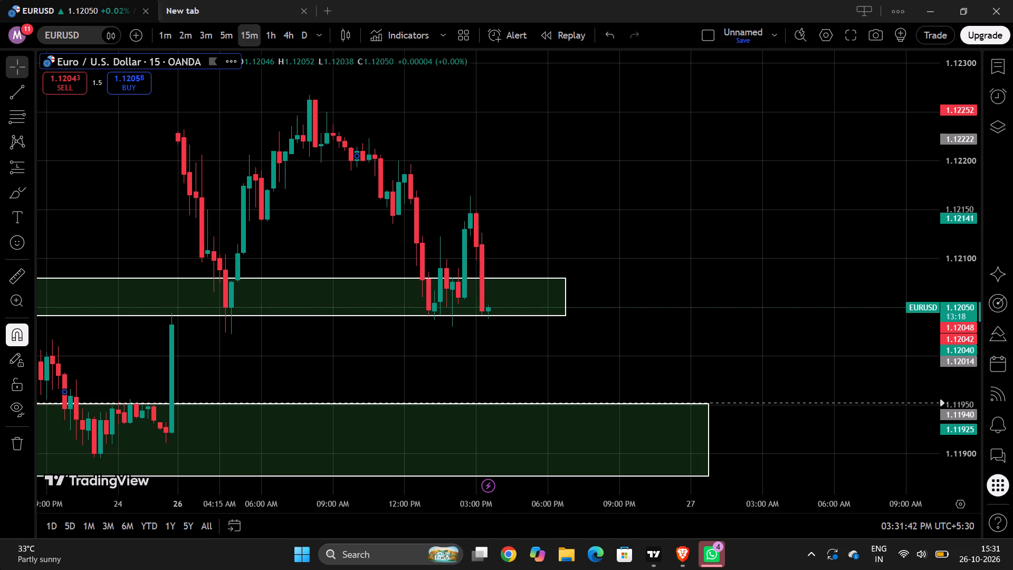
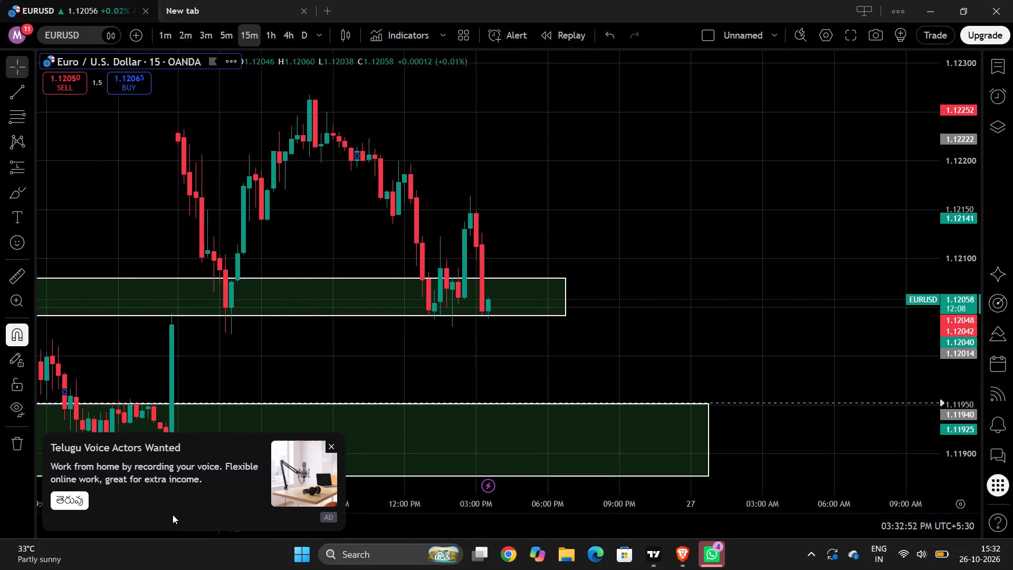
# Dismiss the voice actors advertisement covering the lower part of the EUR/USD chart.
pyautogui.click(332, 445)
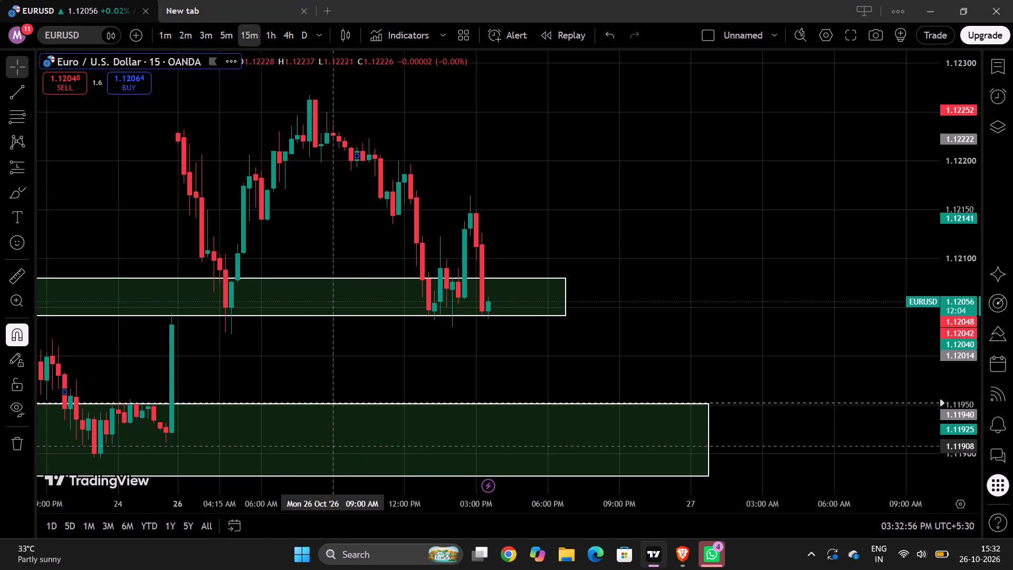
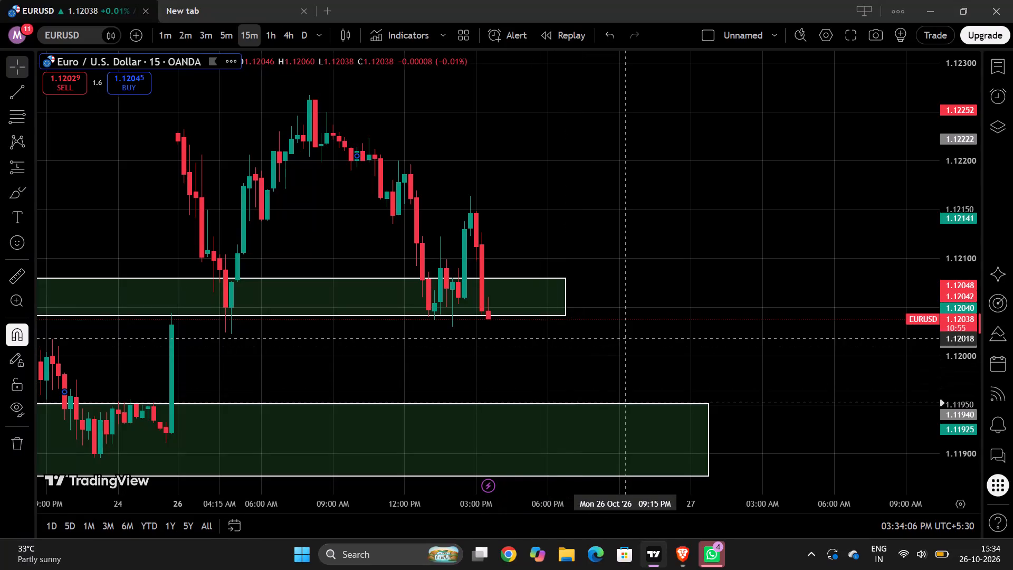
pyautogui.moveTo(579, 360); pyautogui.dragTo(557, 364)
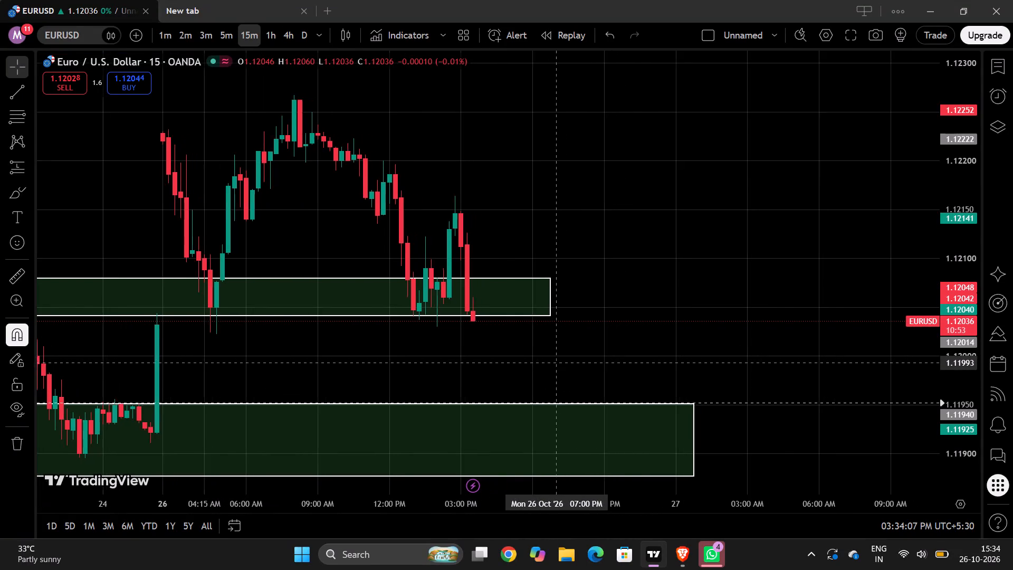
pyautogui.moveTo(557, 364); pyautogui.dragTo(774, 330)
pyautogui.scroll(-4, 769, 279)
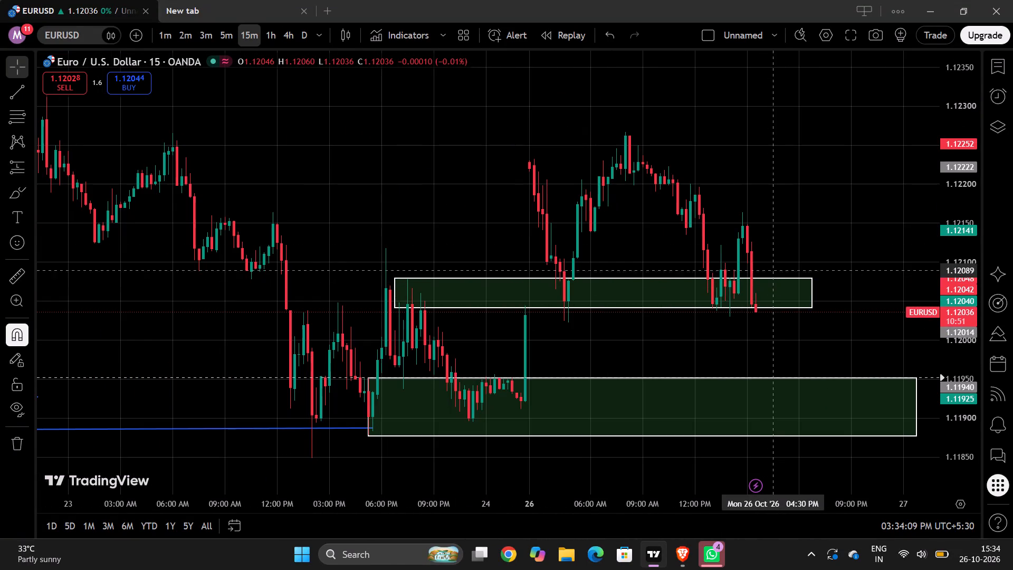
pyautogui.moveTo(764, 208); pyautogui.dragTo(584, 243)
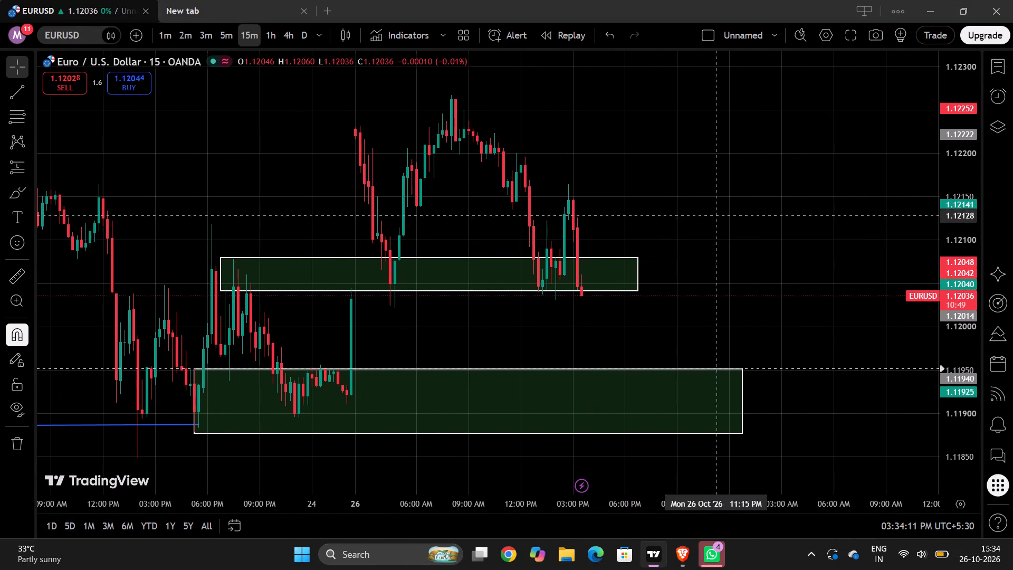
# Switch the chart to XAUUSD from the watchlist, close the watchlist, and bring the supply zone into view.
pyautogui.click(1001, 68)
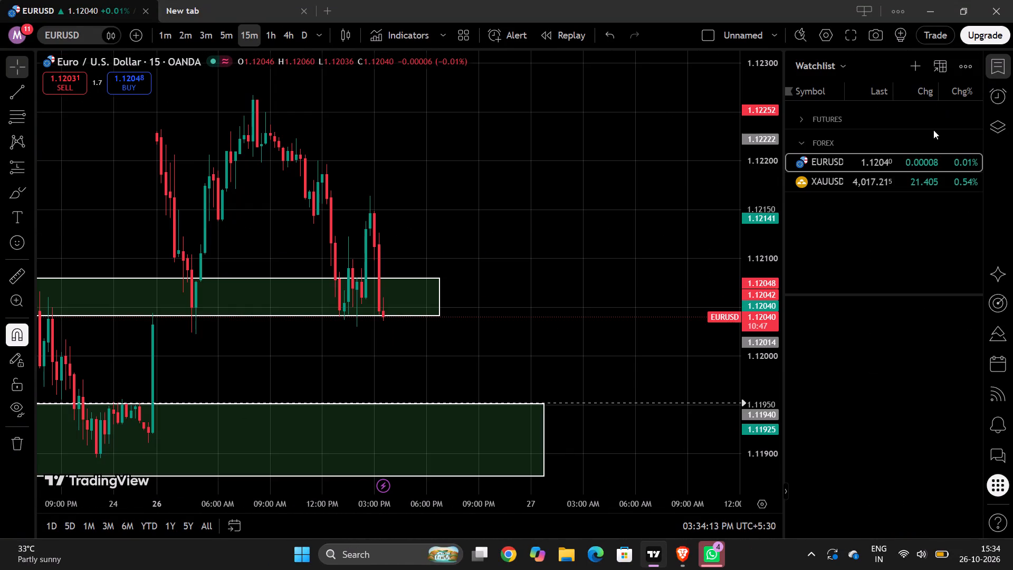
pyautogui.click(842, 172)
pyautogui.click(995, 64)
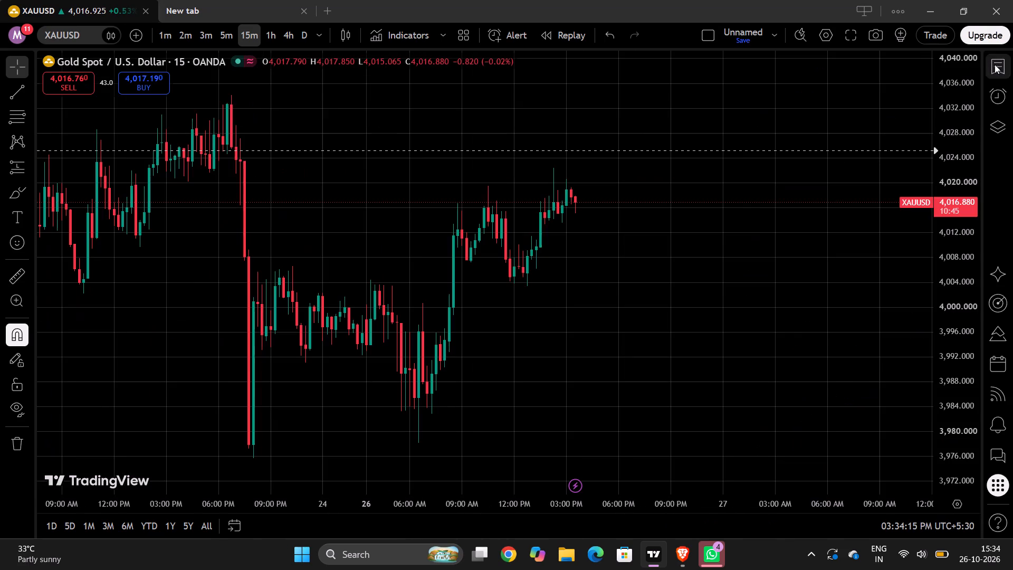
pyautogui.scroll(1, 694, 293)
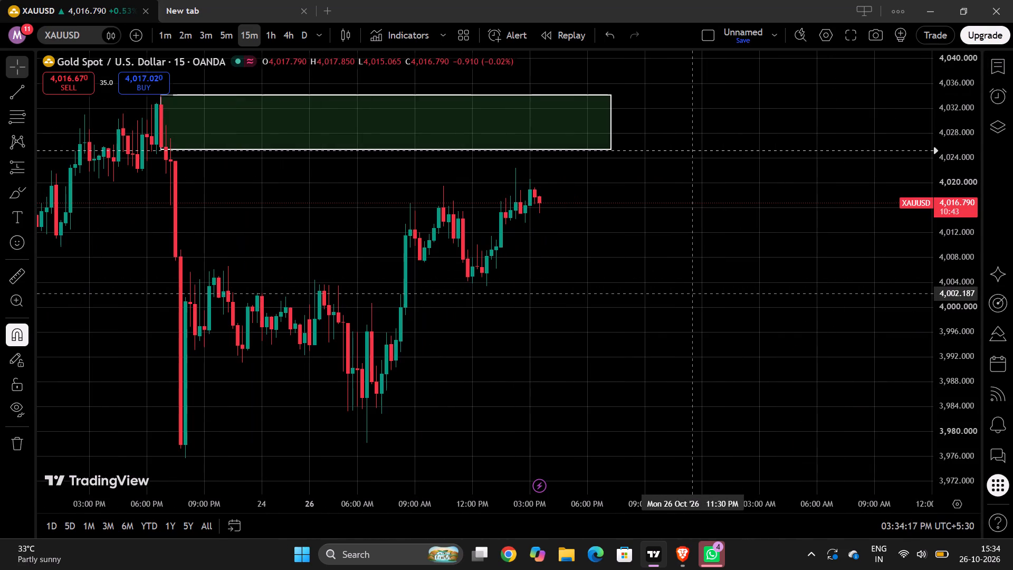
pyautogui.moveTo(633, 250); pyautogui.dragTo(702, 253)
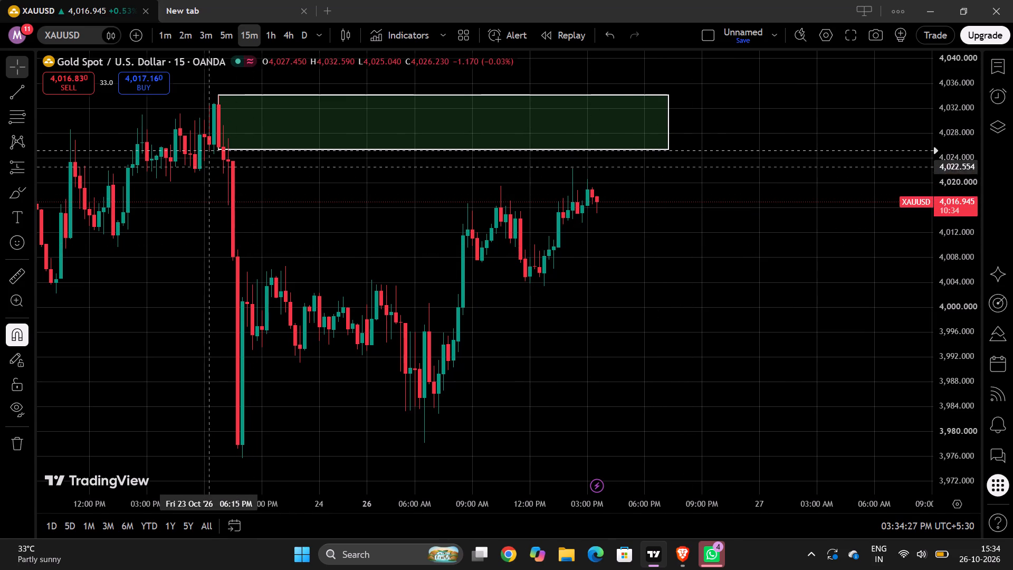
# Place a short position just after the latest candle, with entry at about 4,025.5 on the supply zone's lower edge.
pyautogui.click(29, 163)
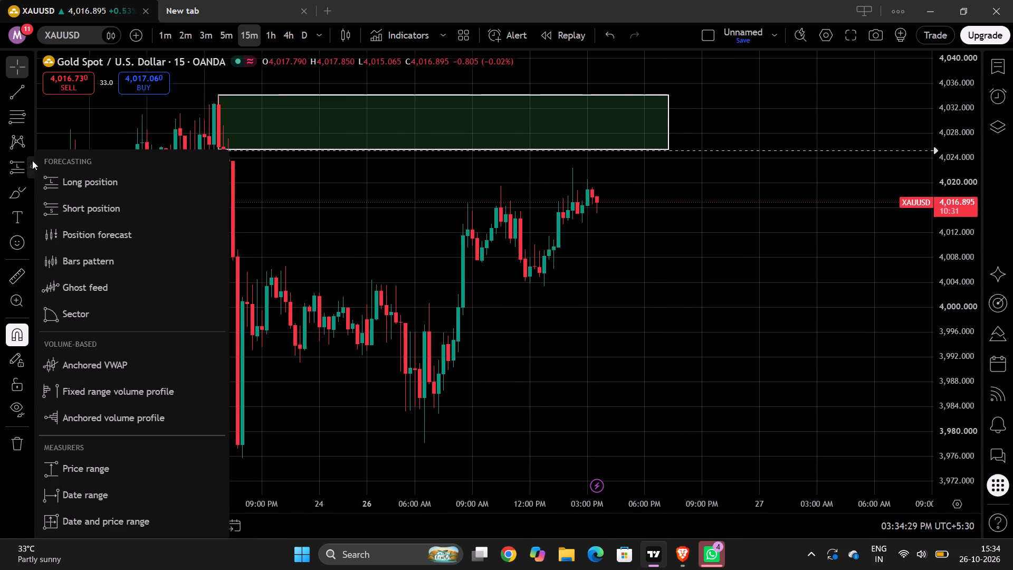
pyautogui.click(58, 202)
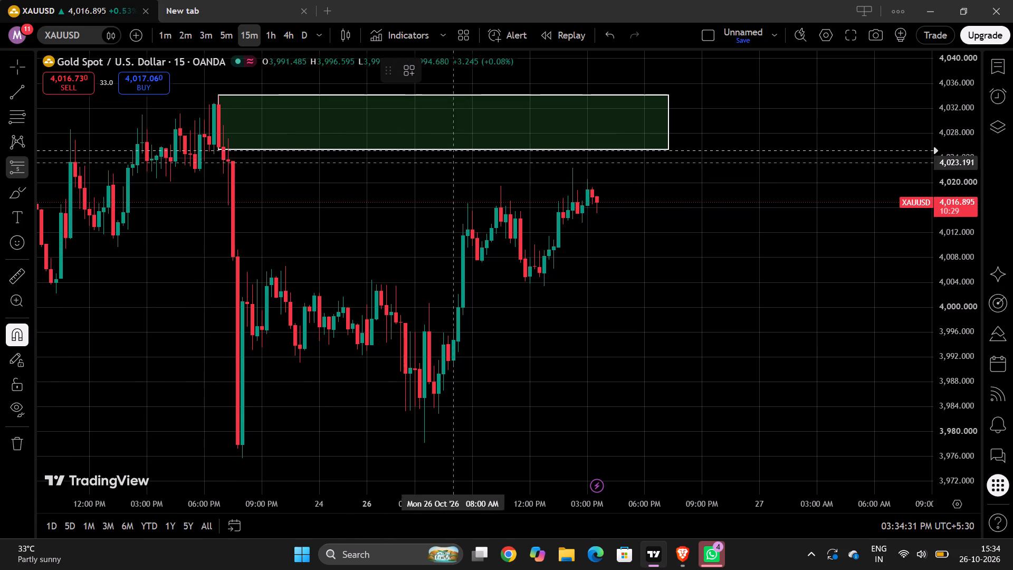
pyautogui.click(623, 148)
pyautogui.click(766, 94)
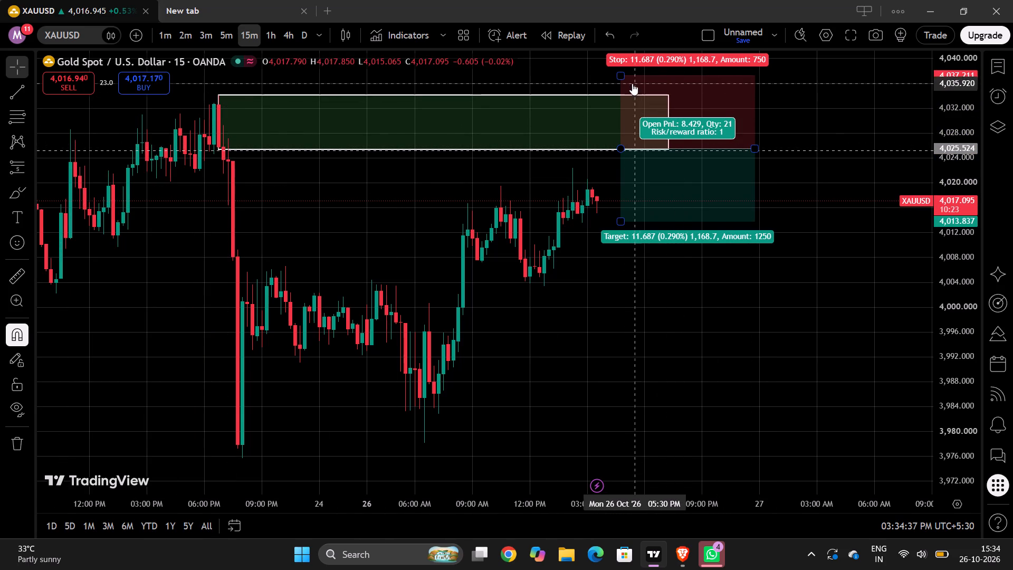
# Adjust the short position's stop to about 4,035.18, above the supply zone, and its target to about 3,994.02.
pyautogui.moveTo(620, 76); pyautogui.dragTo(619, 87)
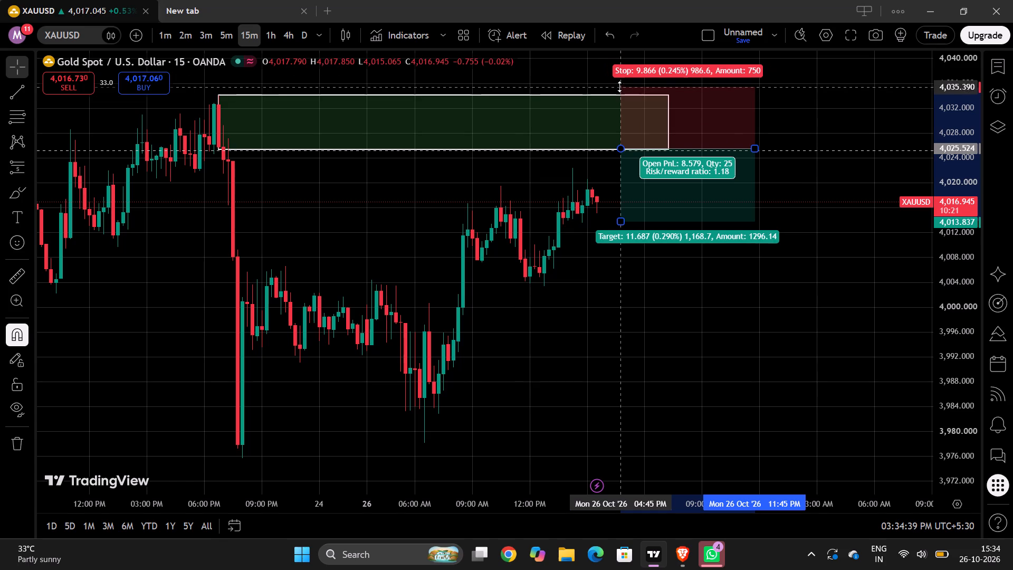
pyautogui.moveTo(619, 87); pyautogui.dragTo(619, 88)
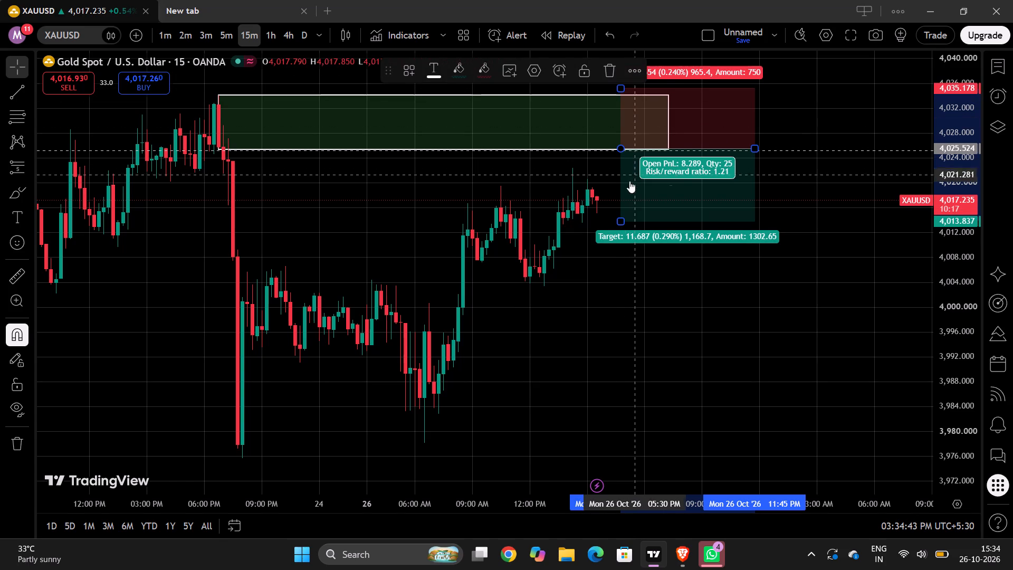
pyautogui.moveTo(620, 217); pyautogui.dragTo(614, 324)
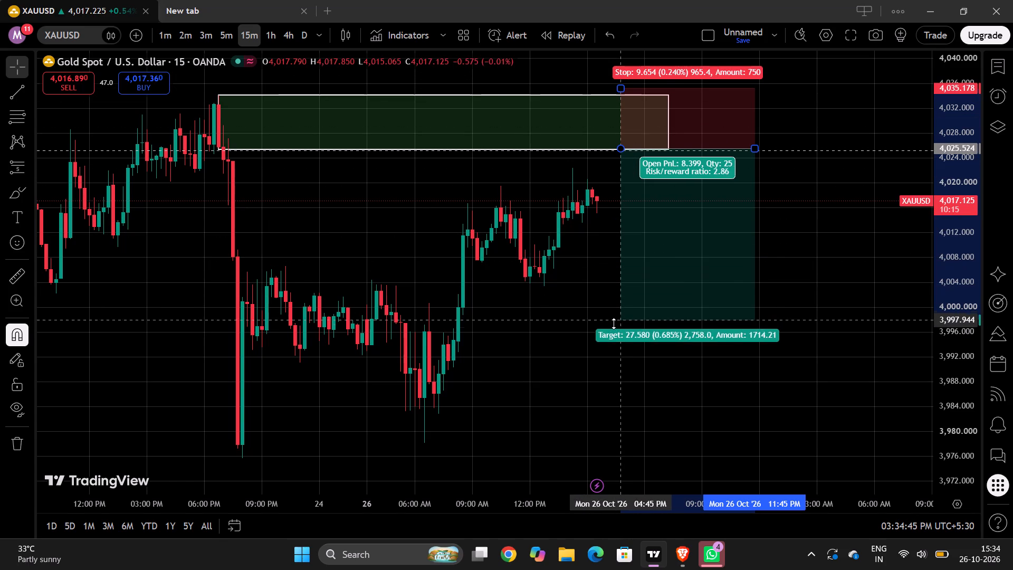
pyautogui.moveTo(614, 324); pyautogui.dragTo(619, 344)
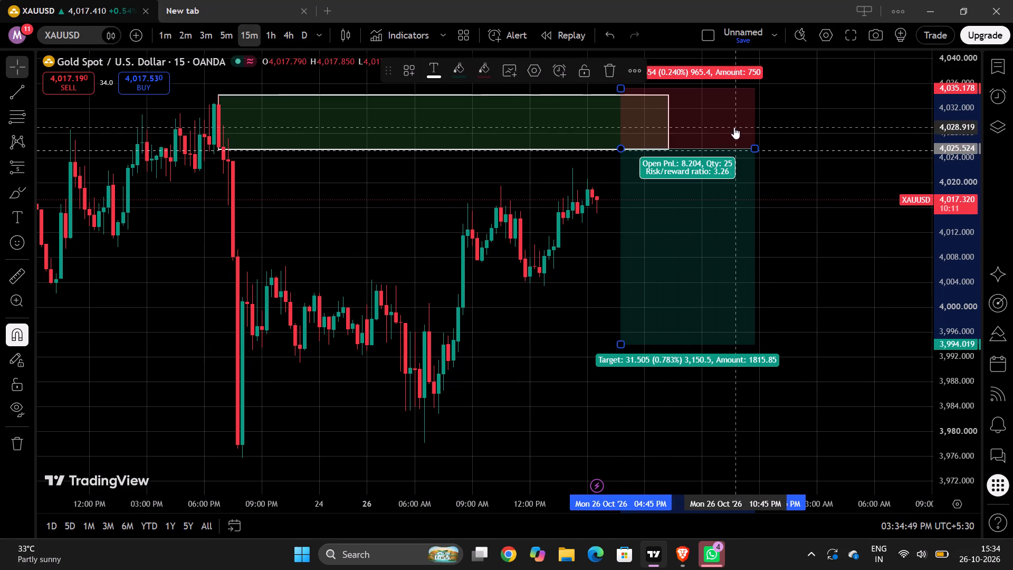
# Extend the short position's time span to about 1 AM on 27 October and deselect it.
pyautogui.moveTo(755, 147); pyautogui.dragTo(776, 149)
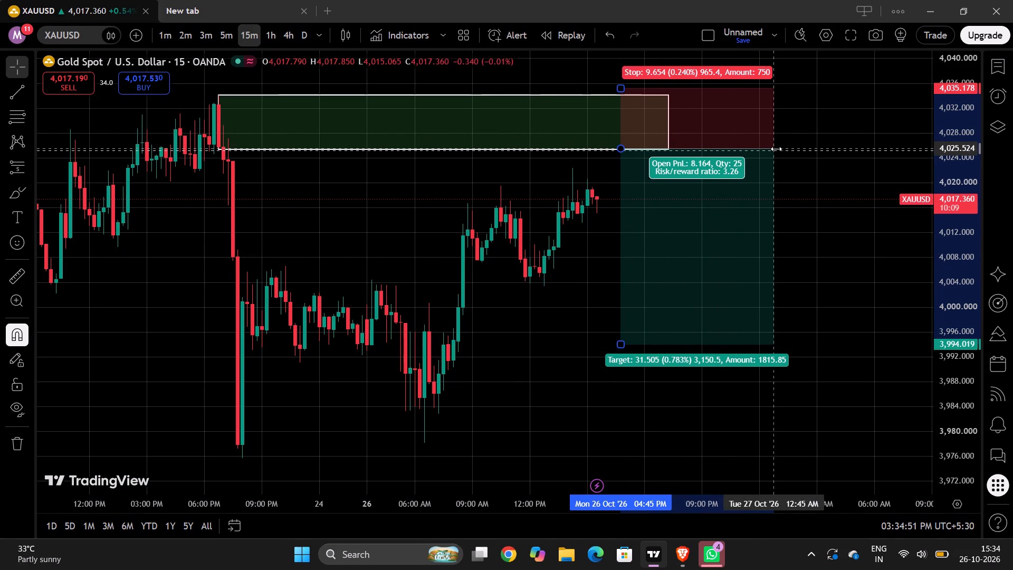
pyautogui.moveTo(776, 149); pyautogui.dragTo(781, 144)
pyautogui.click(804, 122)
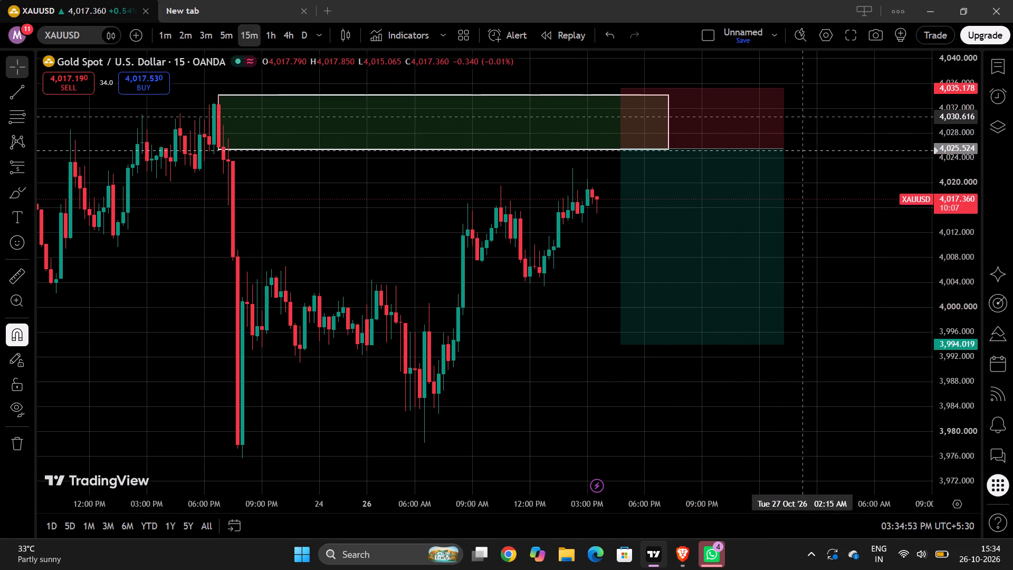